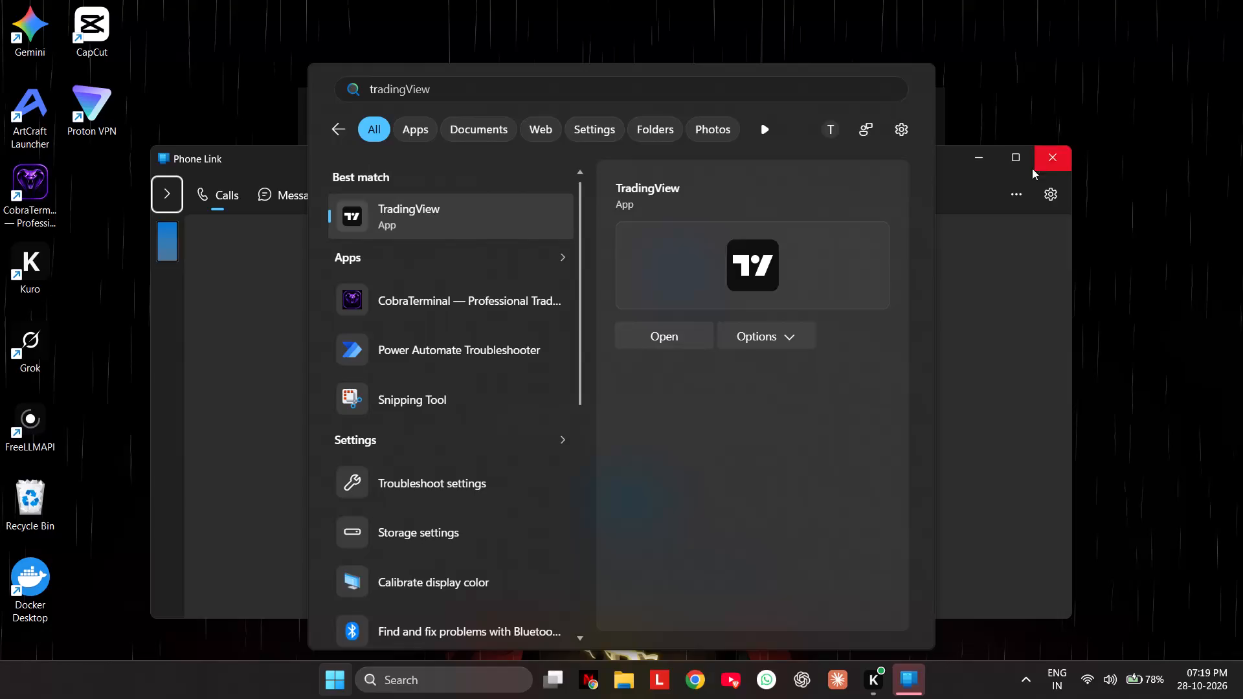
Dismiss the TradingView search results and return to the Phone Link window.
right_click(1044, 159)
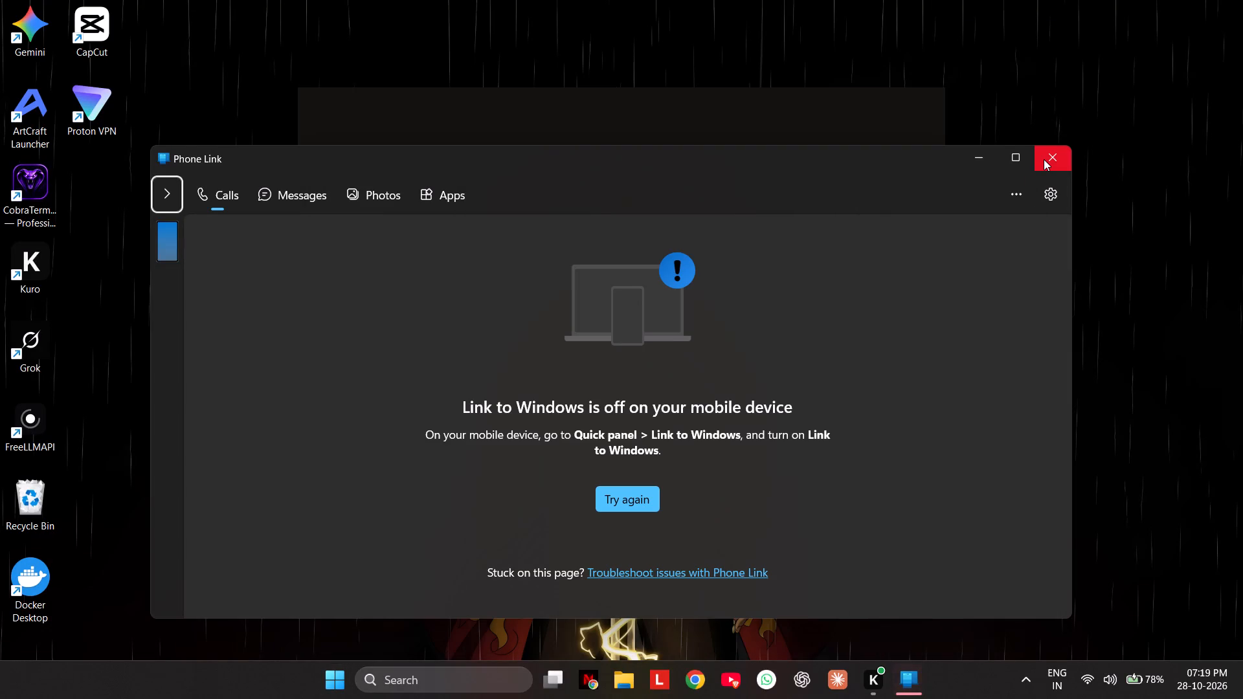
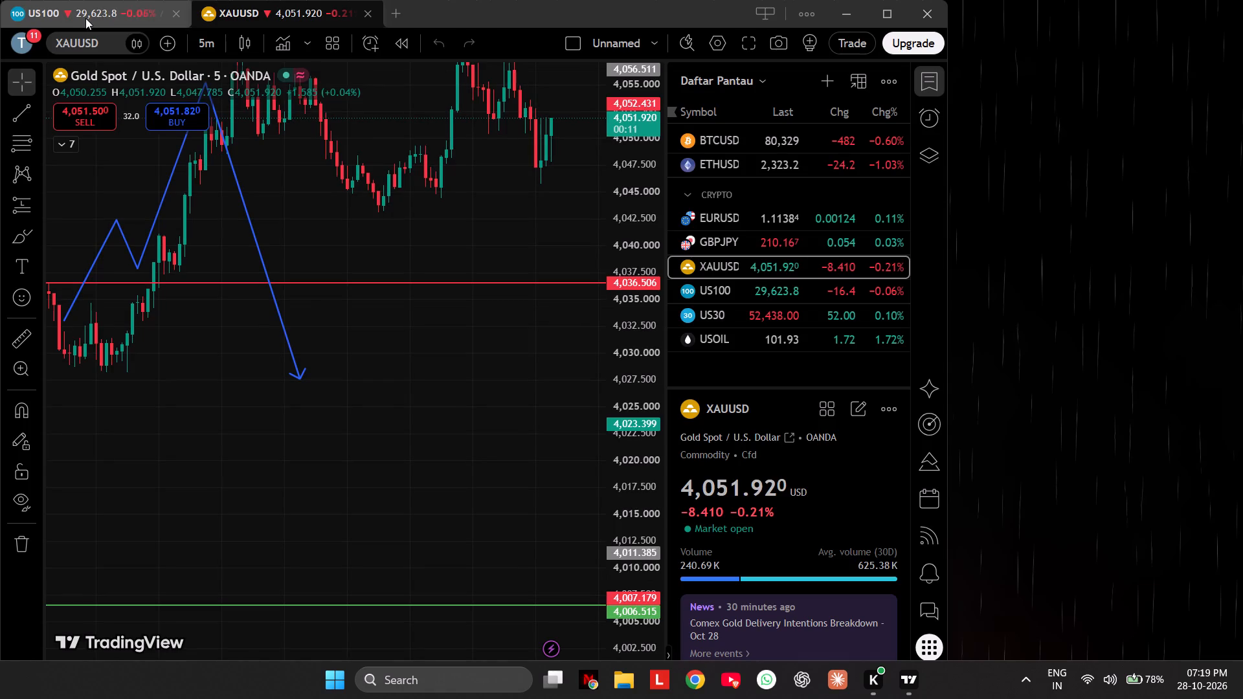
Maximize the TradingView window and hide the watchlist to widen the XAUUSD chart.
left_click(895, 10)
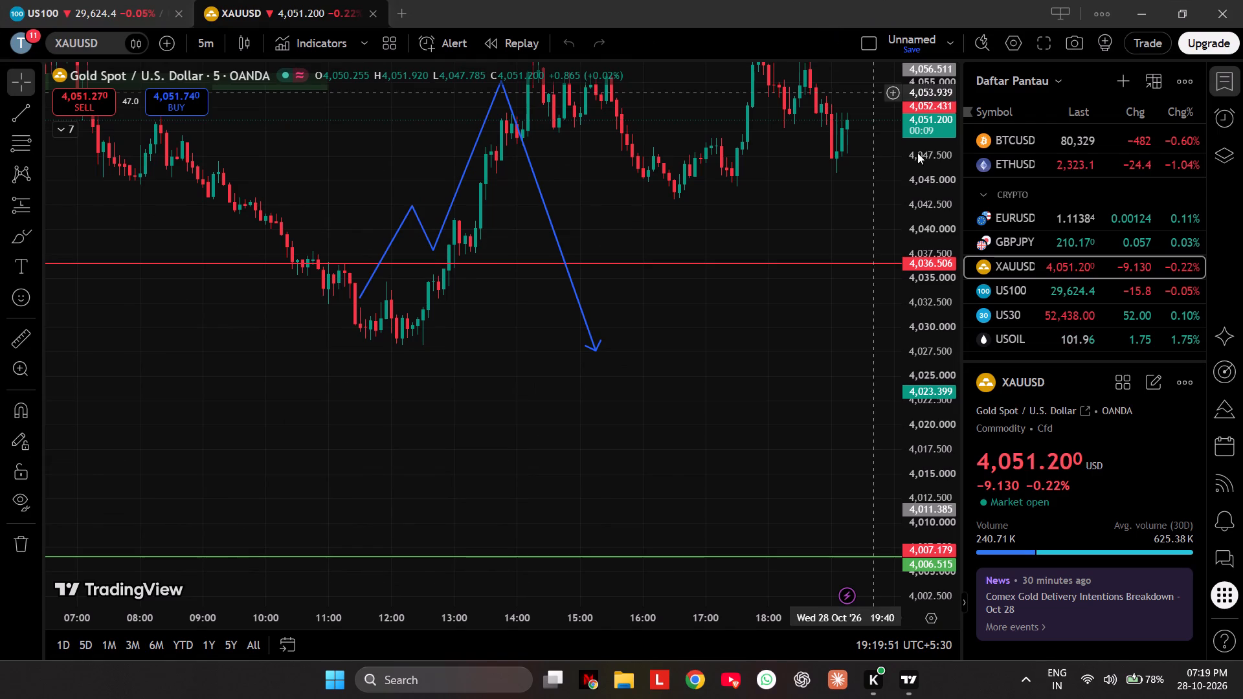
scroll(768, 382, "down", 3)
left_click_drag(768, 383, 674, 527)
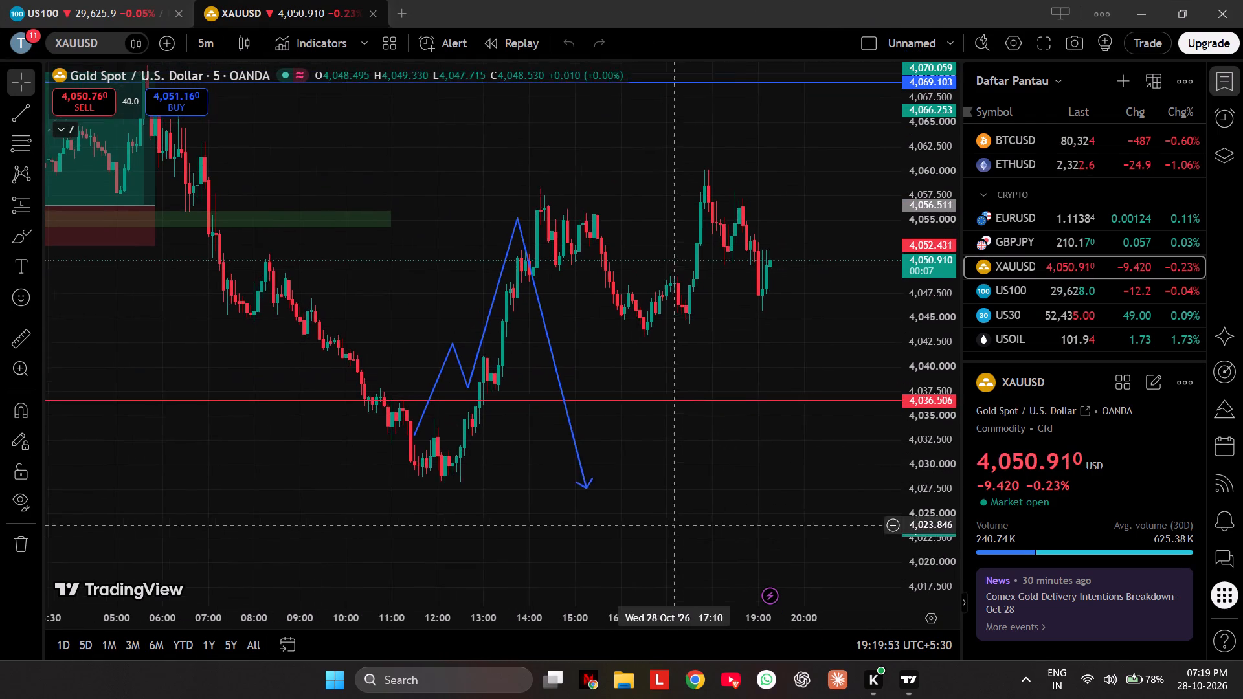
left_click_drag(674, 527, 671, 522)
left_click(1227, 72)
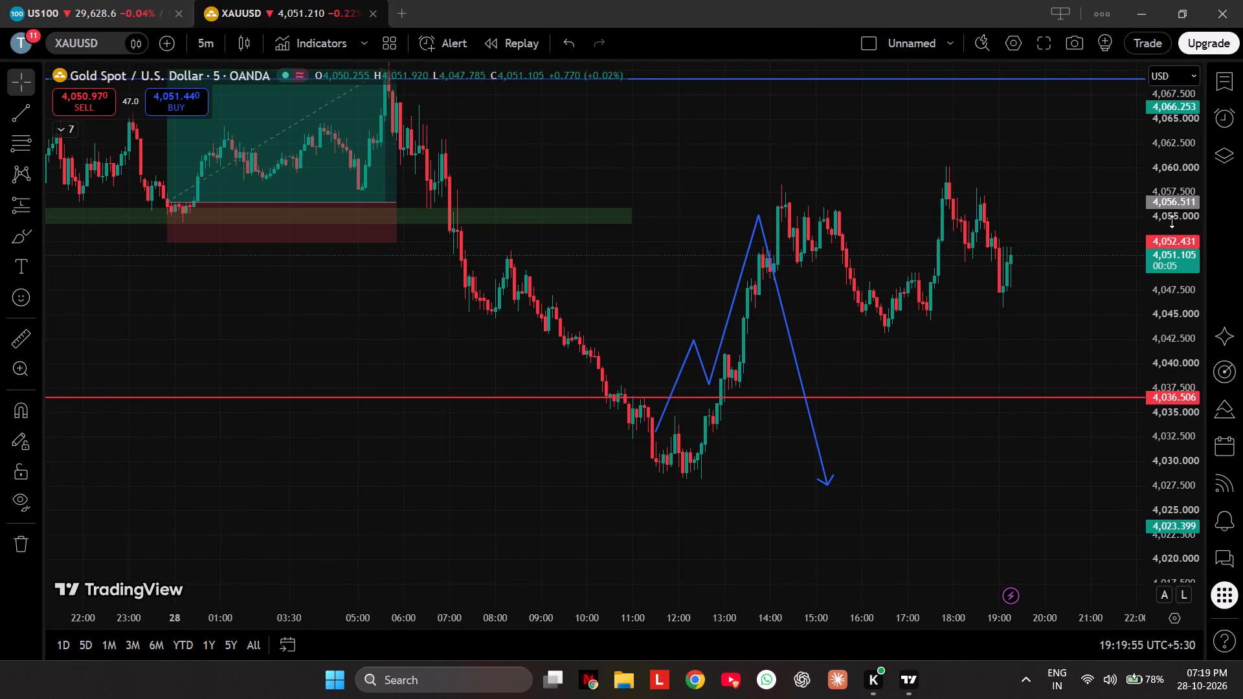
Extend the green zone near 4,055 on the XAUUSD chart beyond the latest candles to about 02:20 on 29 October.
scroll(1177, 274, "down", 4)
left_click_drag(997, 447, 809, 426)
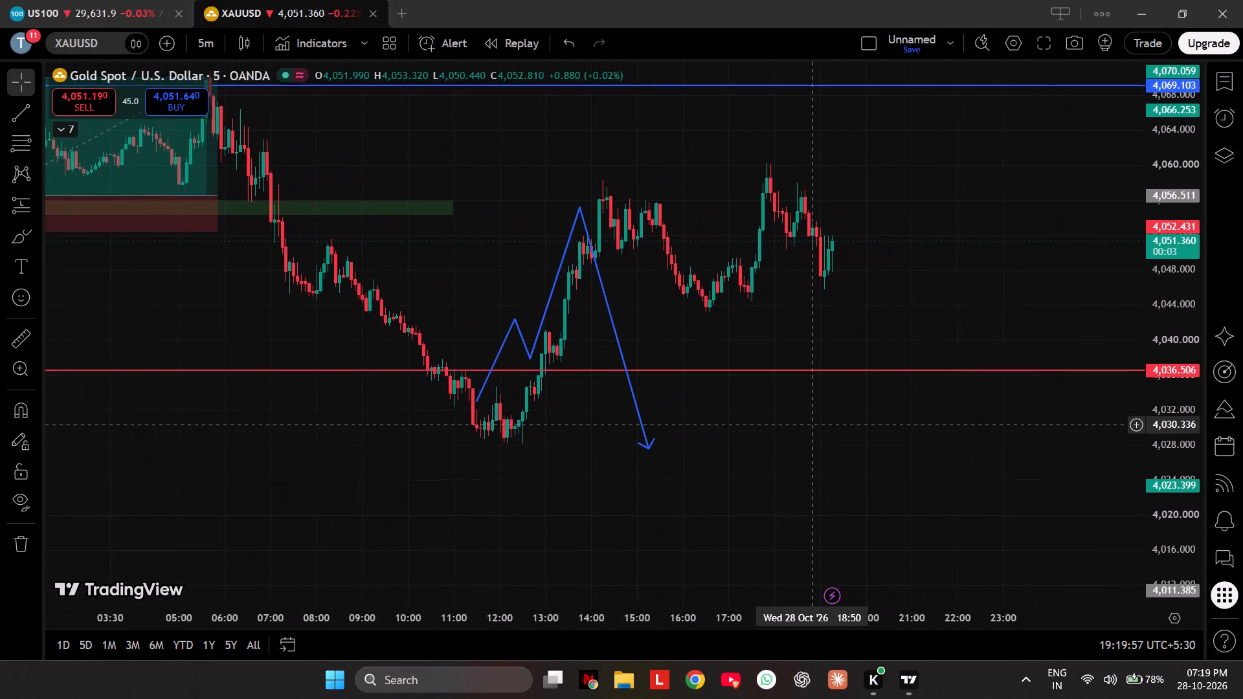
left_click_drag(809, 426, 793, 426)
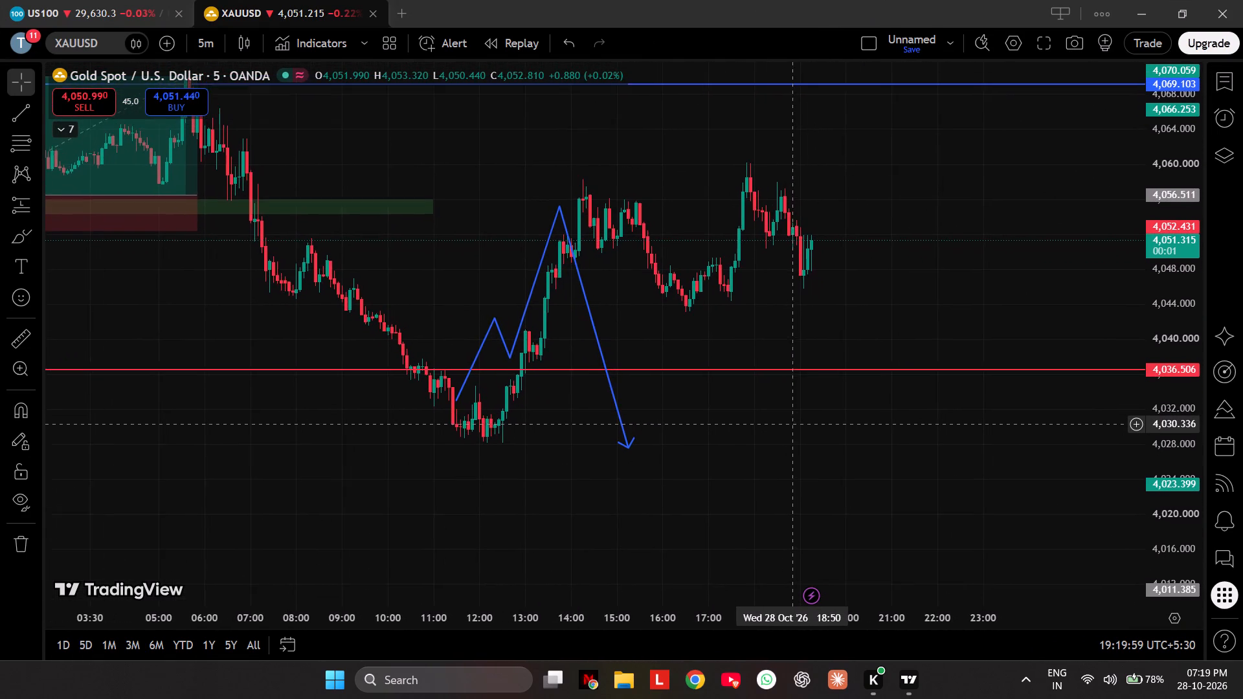
left_click_drag(793, 426, 781, 432)
left_click_drag(779, 430, 764, 416)
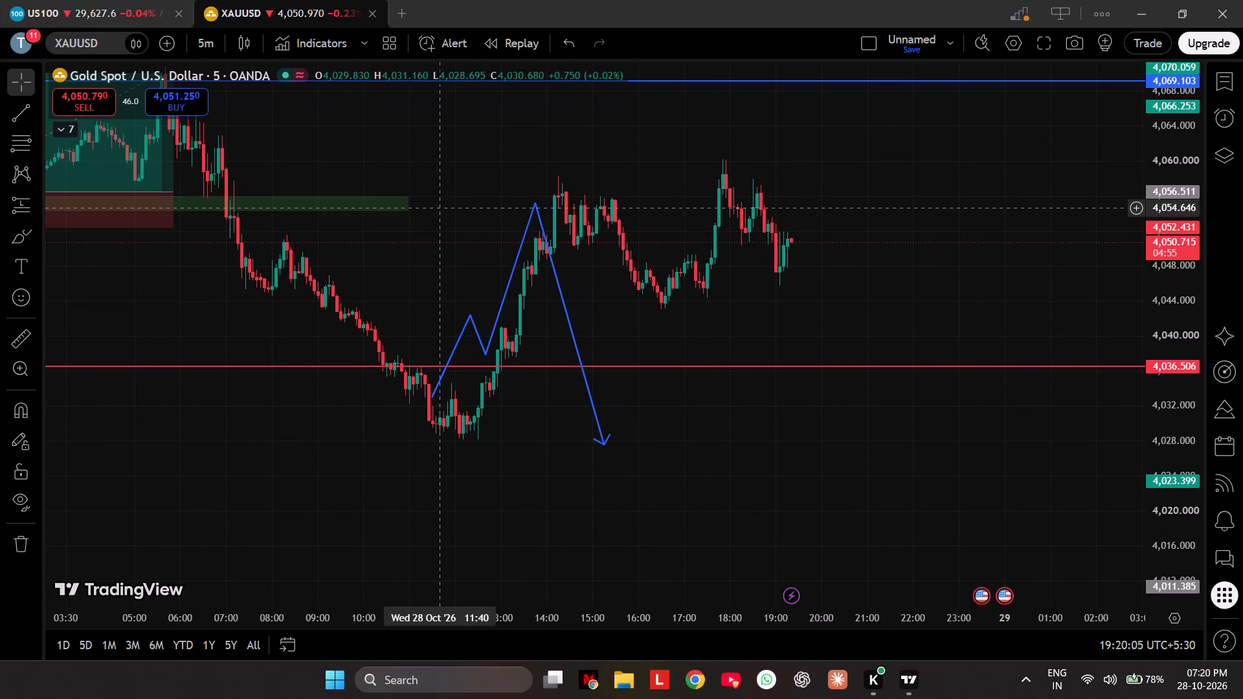
left_click_drag(410, 203, 859, 184)
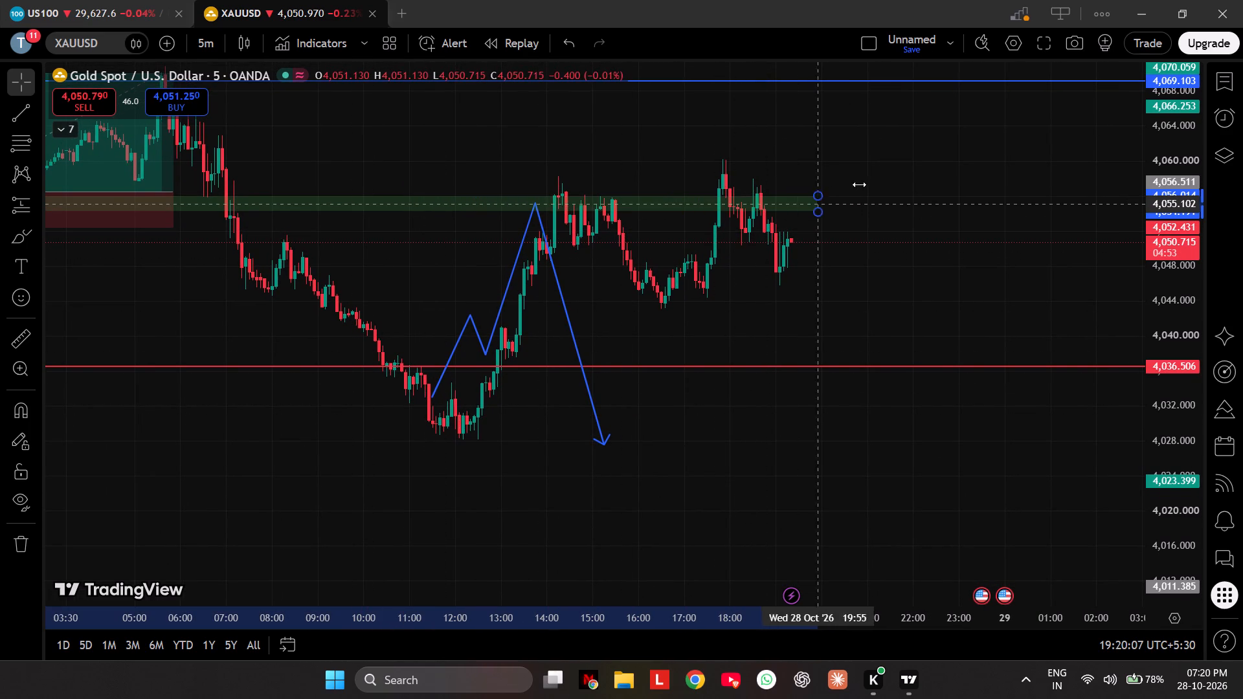
left_click_drag(859, 184, 1110, 183)
left_click(1079, 171)
Switch the XAUUSD chart to the 15-minute interval and reset the chart view.
left_click_drag(1053, 274, 888, 267)
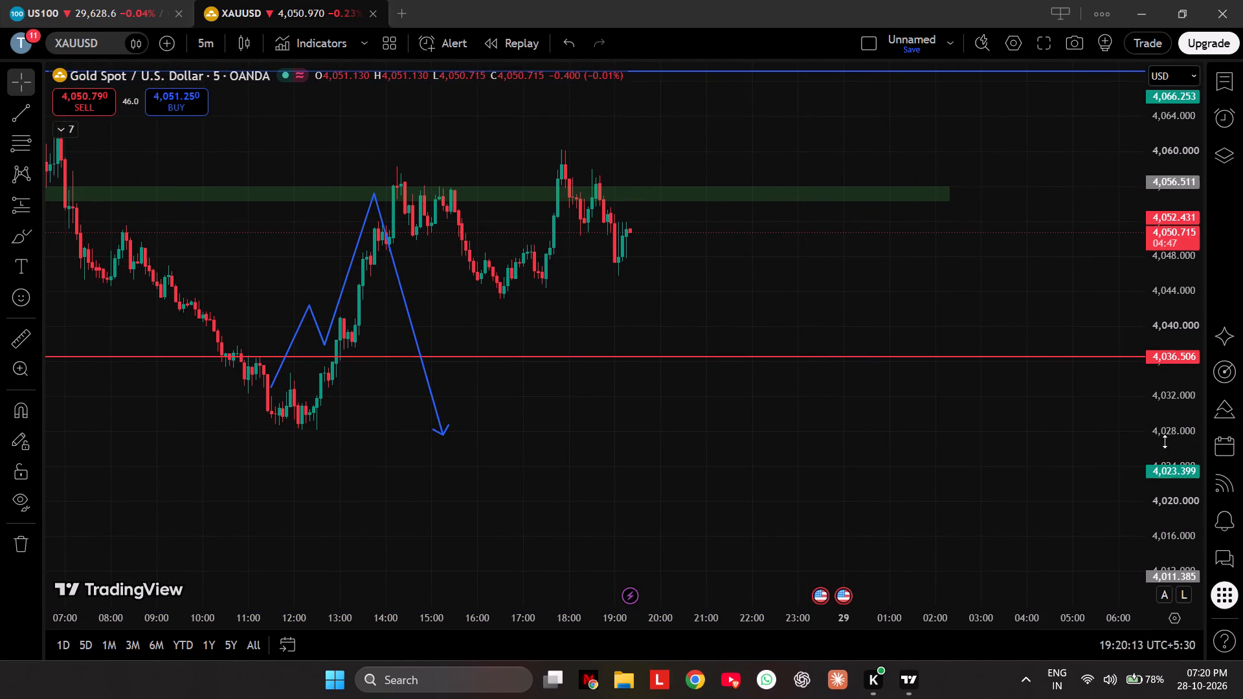
scroll(1165, 441, "up", 4)
scroll(1165, 441, "down", 5)
left_click_drag(788, 439, 978, 464)
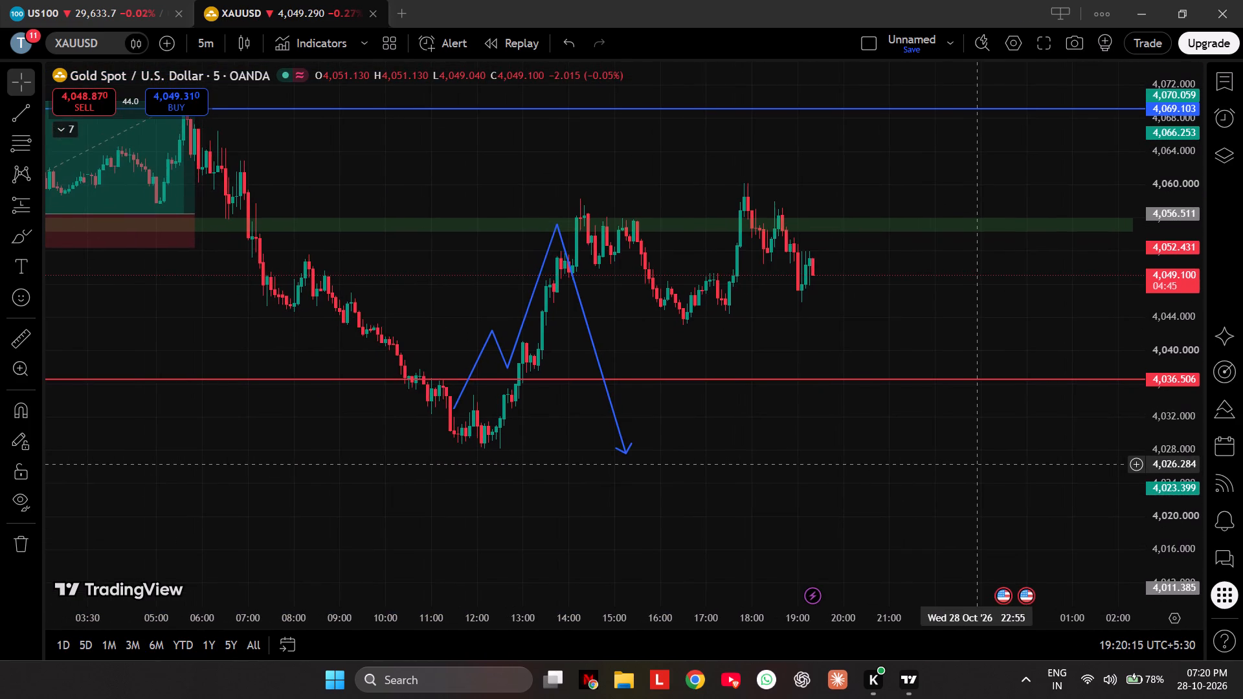
scroll(978, 464, "up", 3)
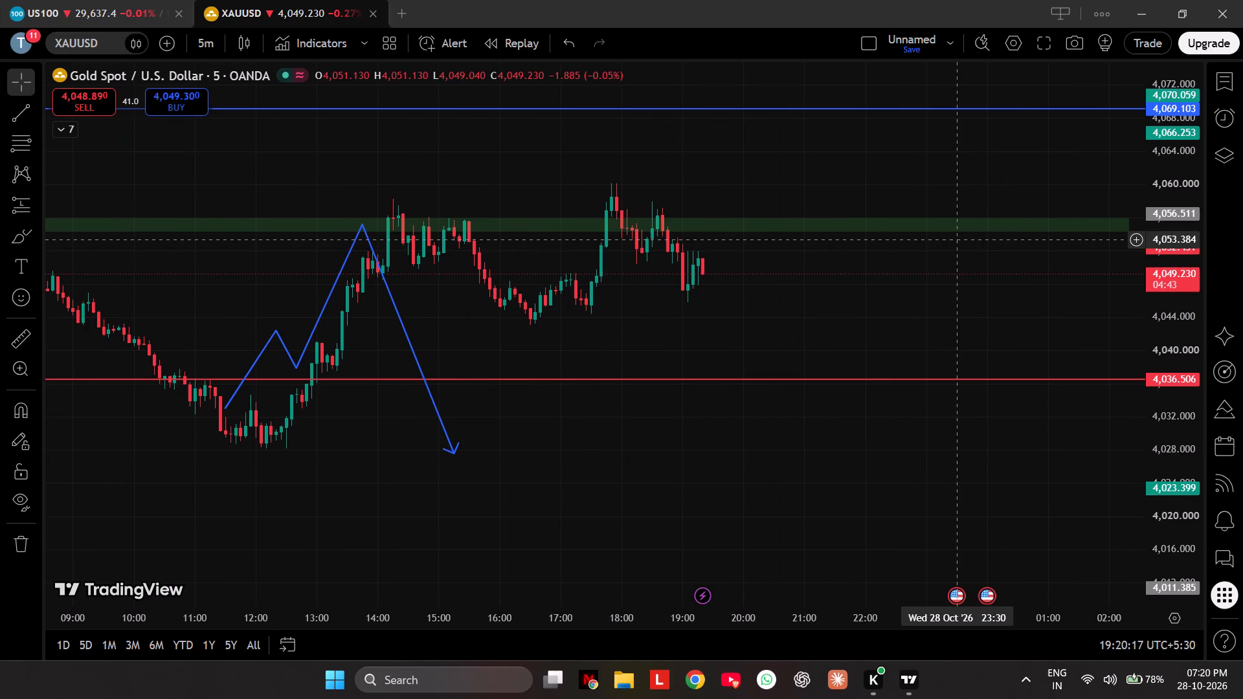
scroll(1148, 487, "up", 2)
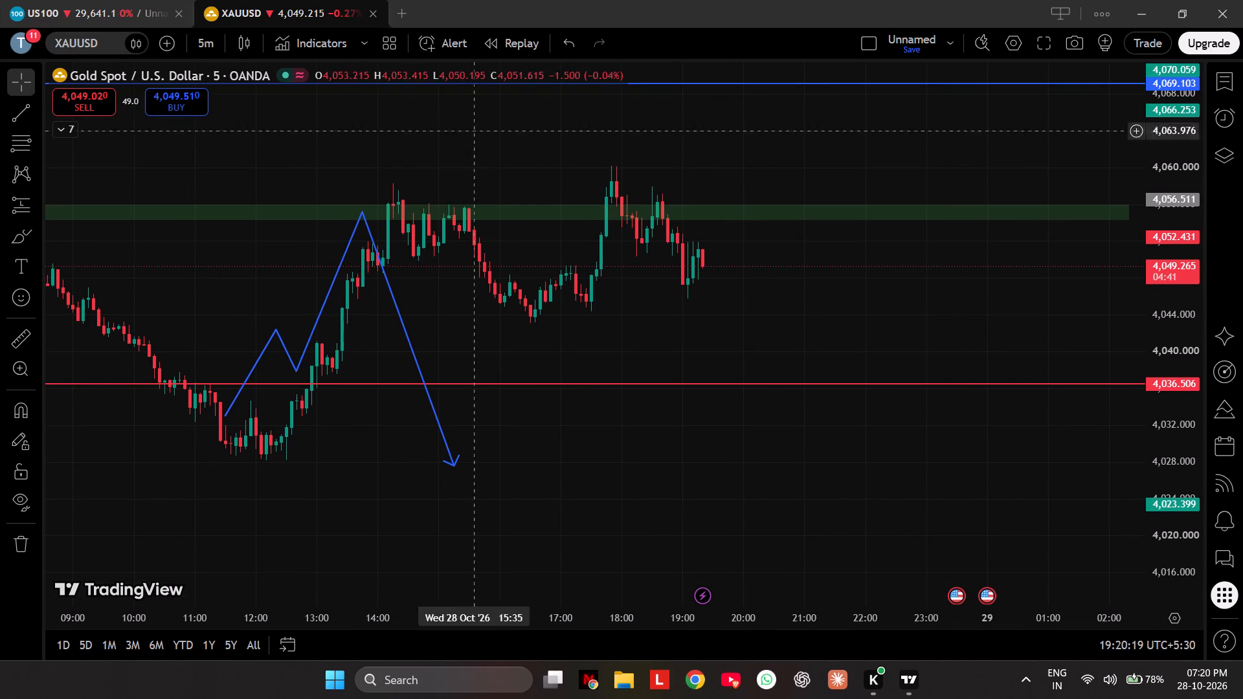
left_click(200, 47)
left_click(246, 551)
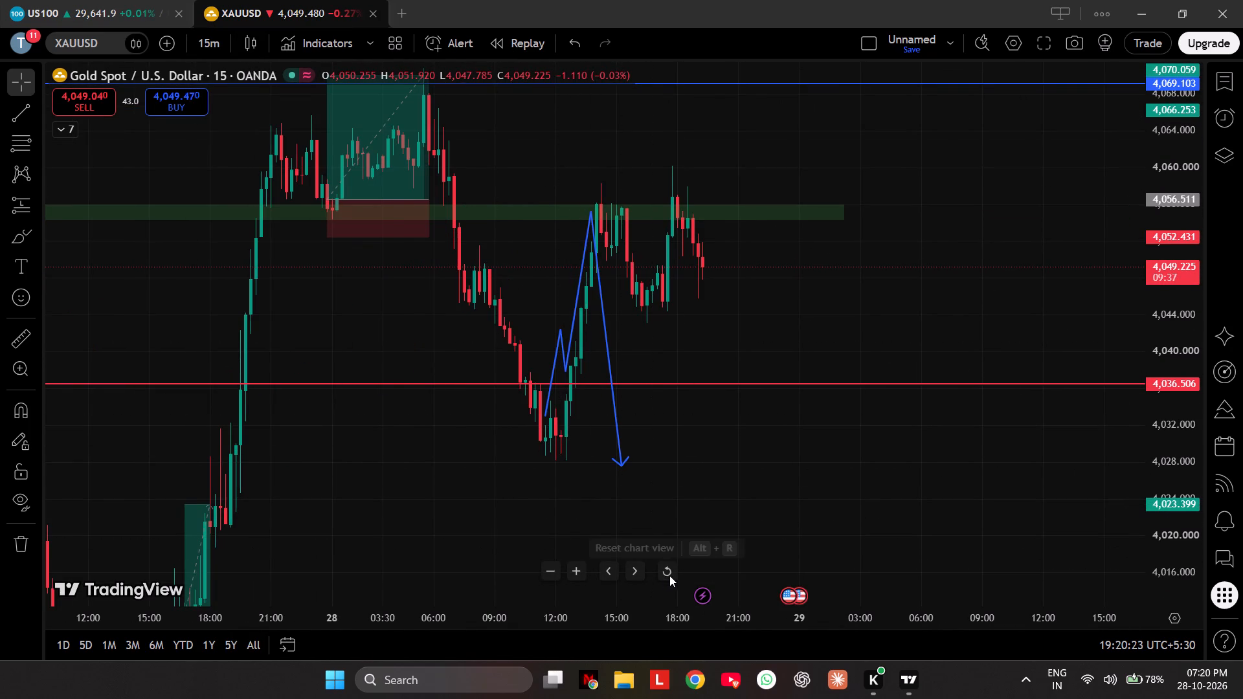
left_click(669, 575)
Move the blue path's arrow end to about 4,032 at 17:30 on 28 October, just below the red horizontal line.
scroll(1187, 338, "down", 1)
left_click_drag(1103, 356, 1094, 355)
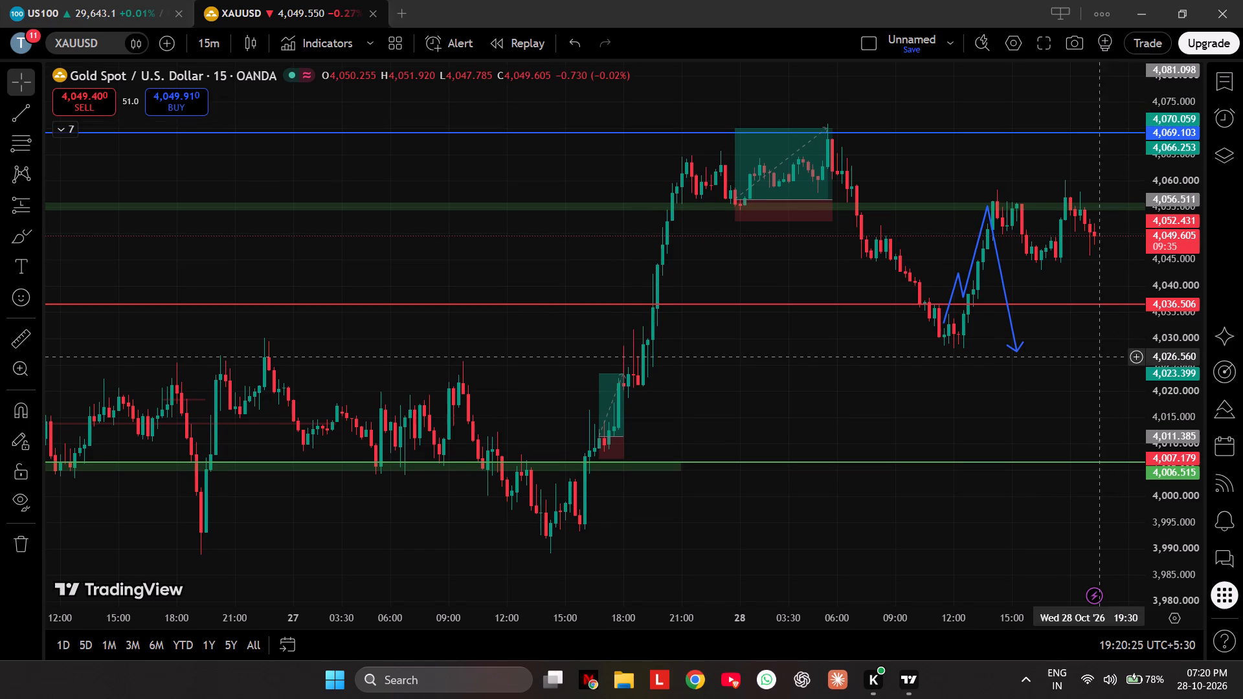
left_click_drag(1094, 355, 646, 369)
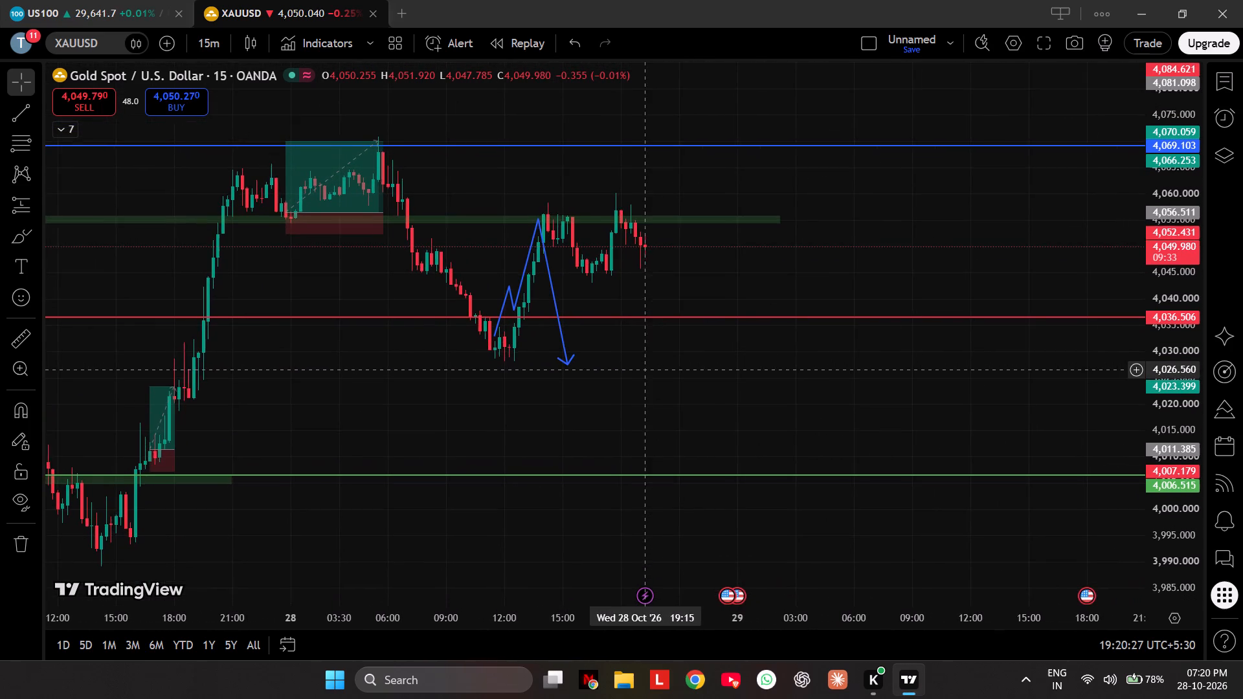
left_click_drag(646, 369, 641, 365)
left_click(849, 254)
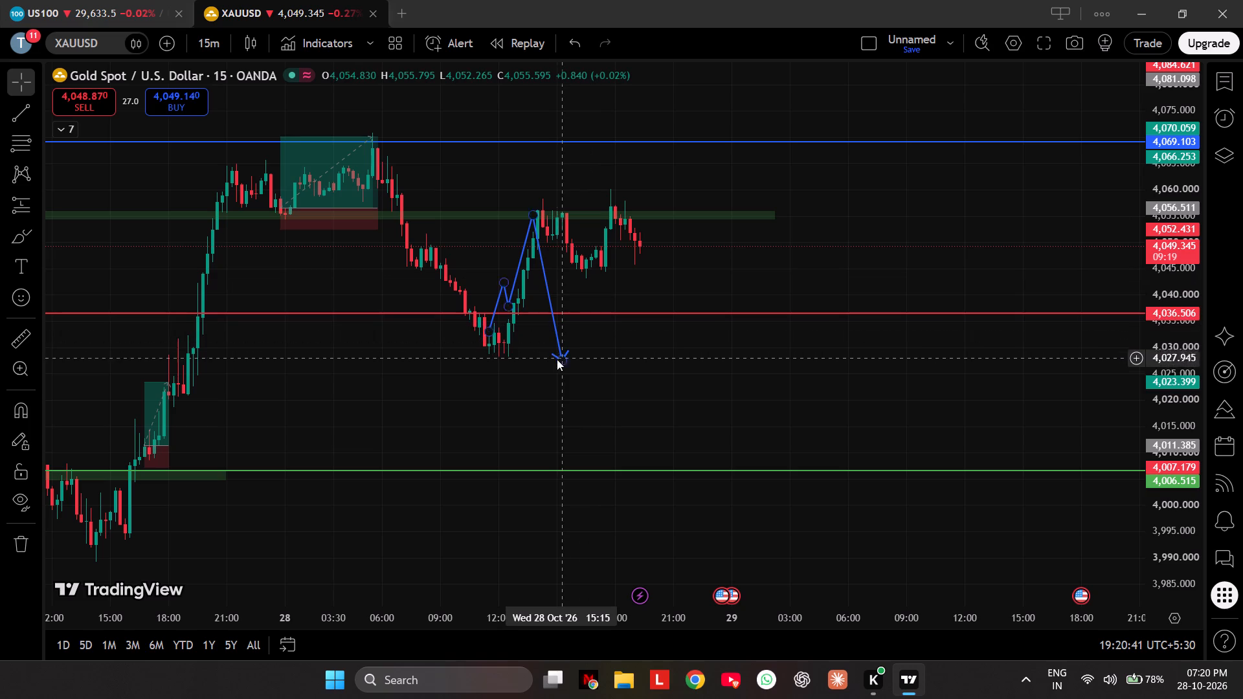
left_click_drag(564, 359, 614, 294)
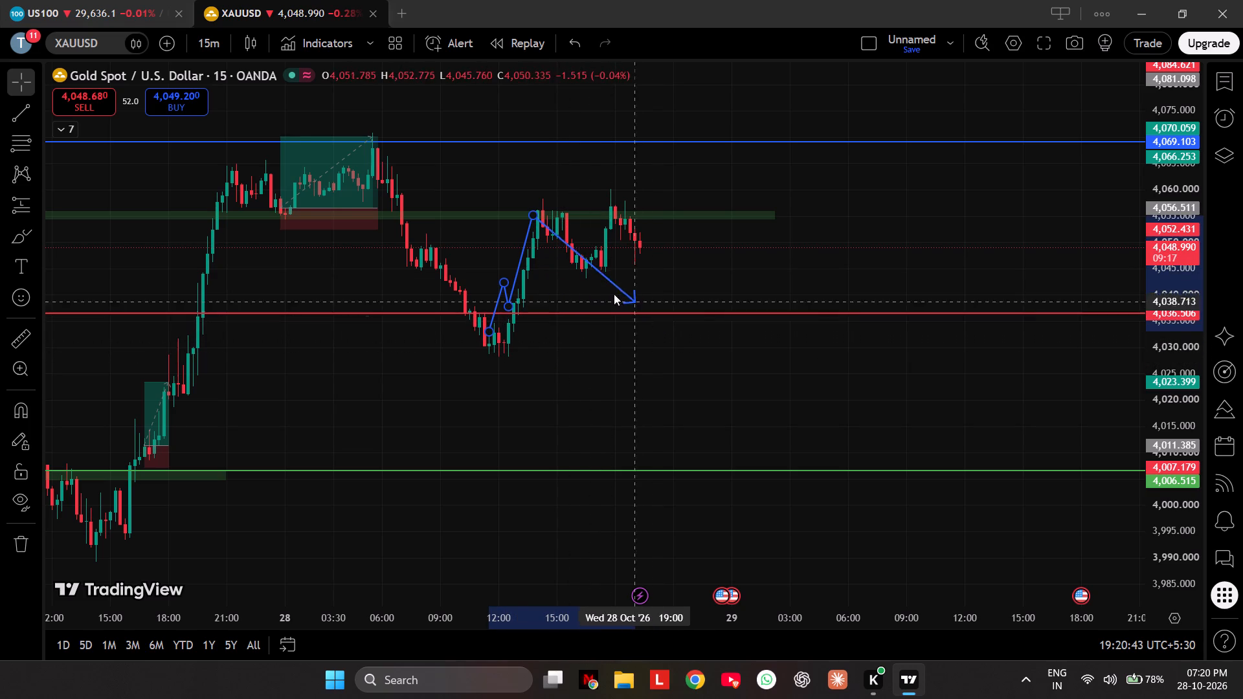
left_click_drag(614, 294, 587, 267)
left_click_drag(587, 267, 588, 267)
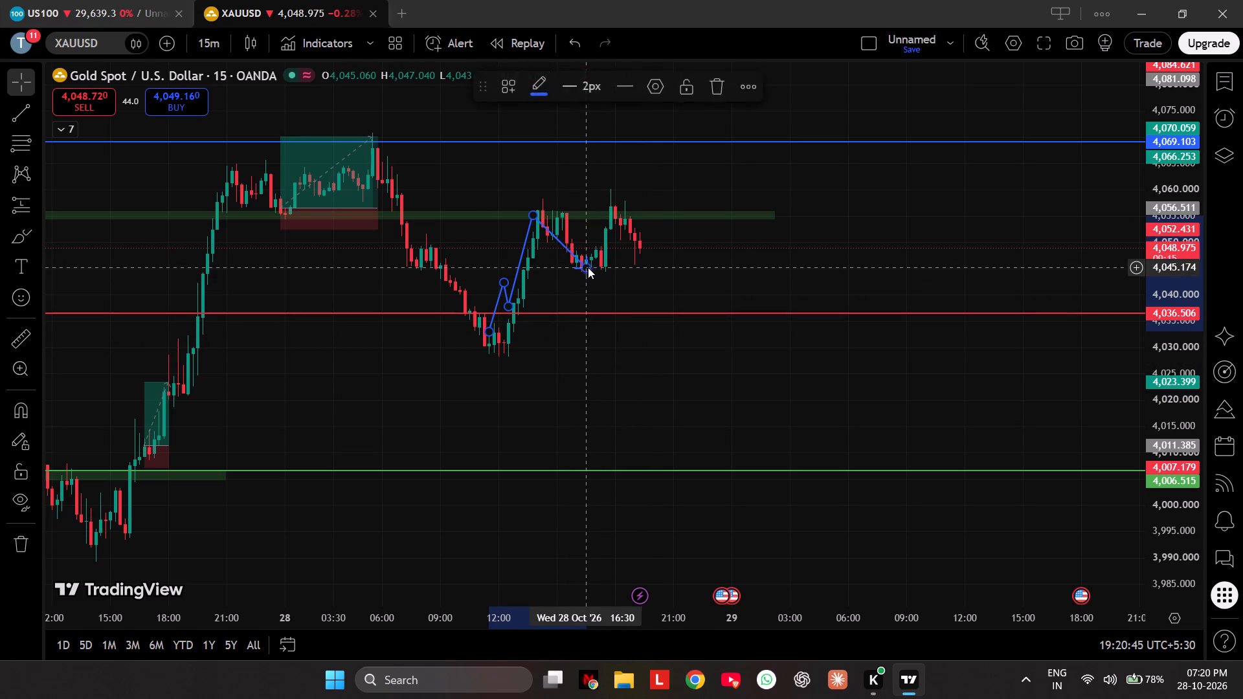
left_click_drag(588, 267, 609, 320)
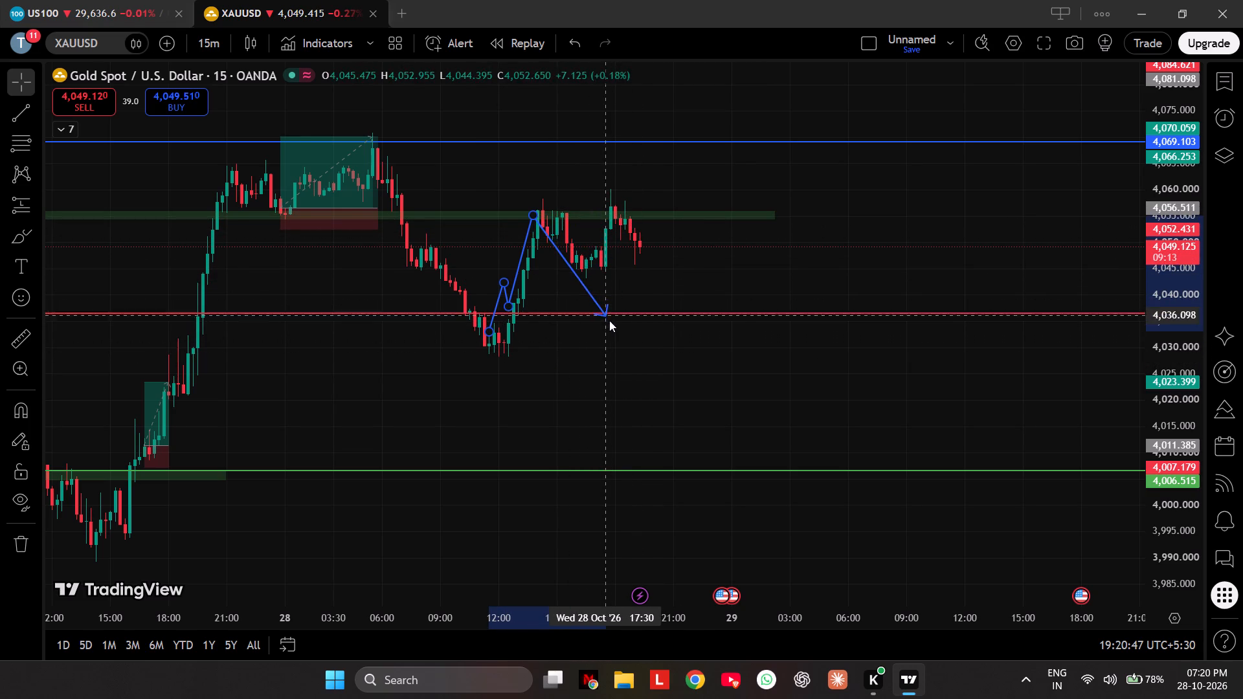
left_click_drag(609, 320, 603, 338)
left_click(603, 338)
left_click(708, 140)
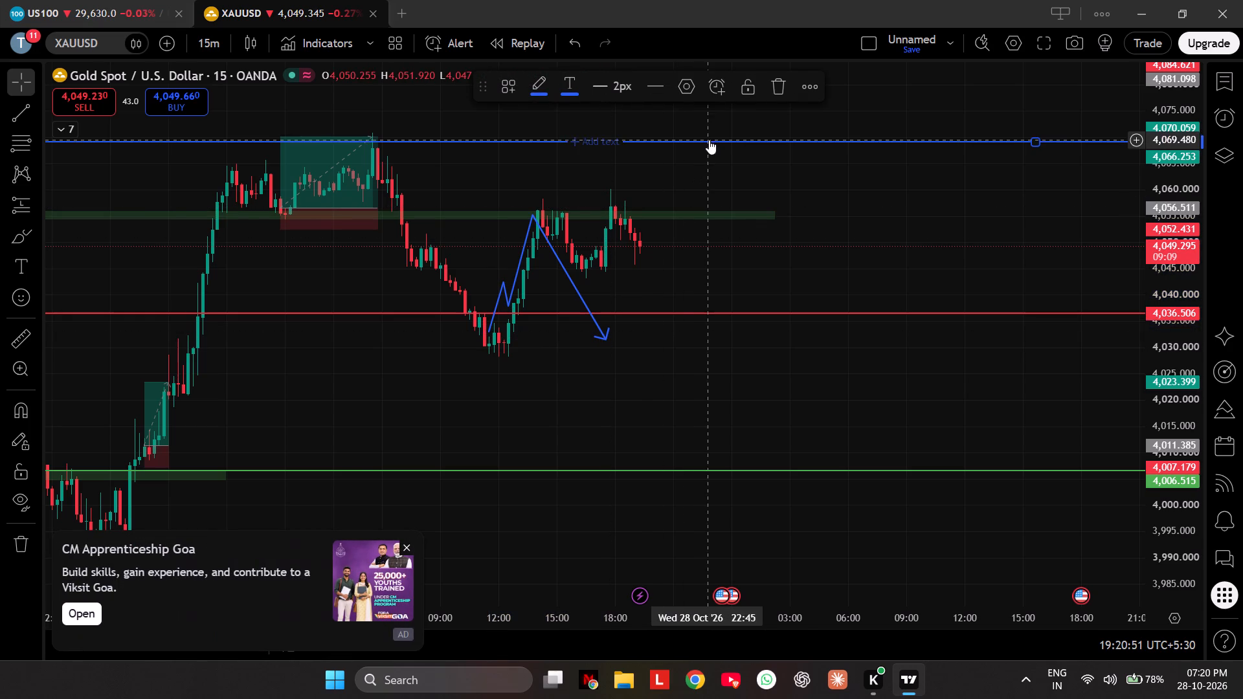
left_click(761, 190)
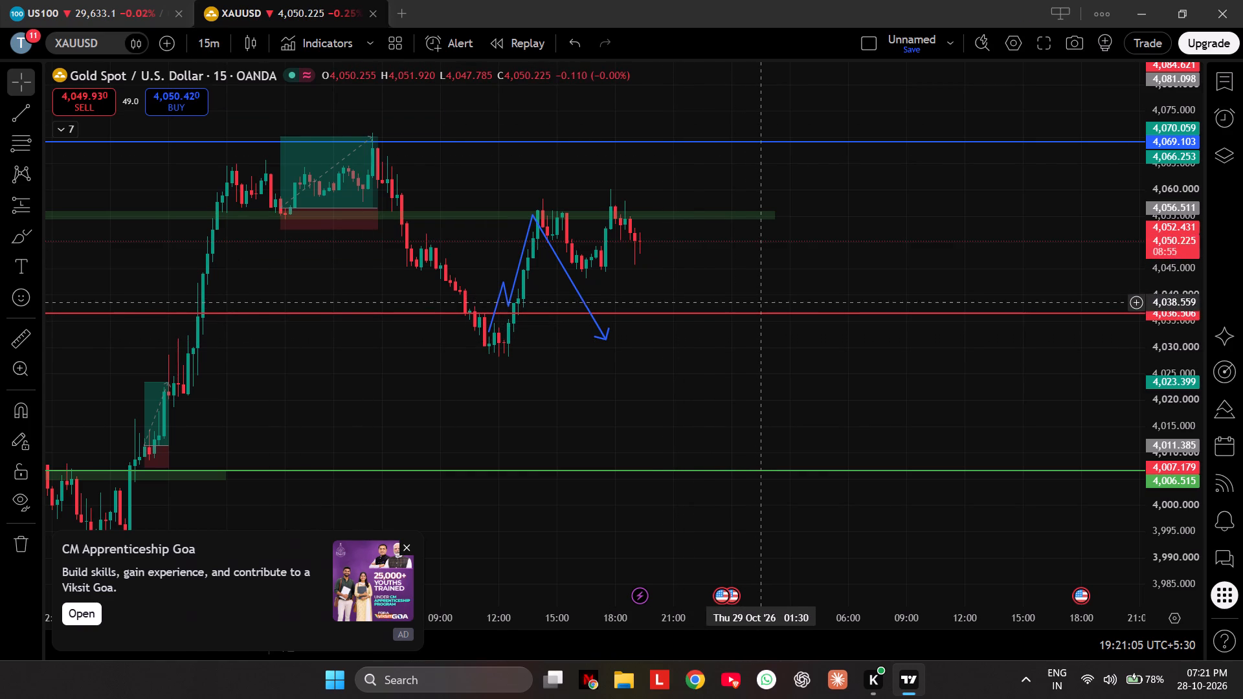
Switch the XAUUSD chart to the 5-minute interval and reset the chart view.
left_click(194, 48)
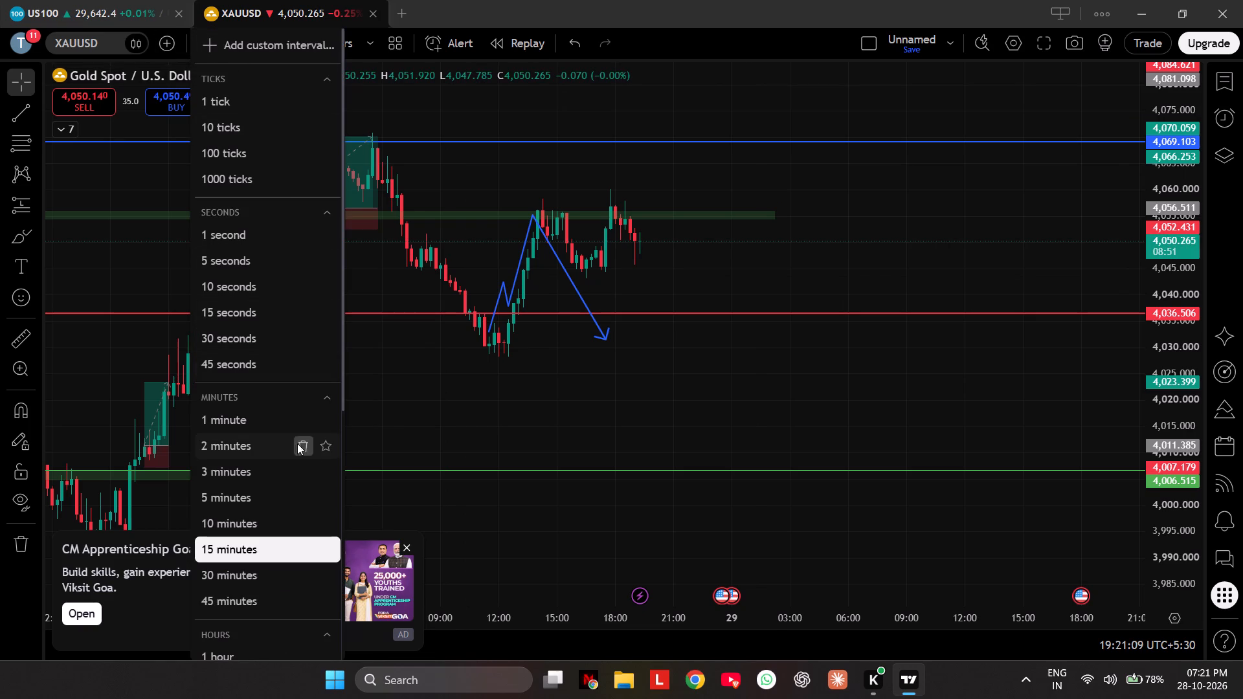
left_click(275, 491)
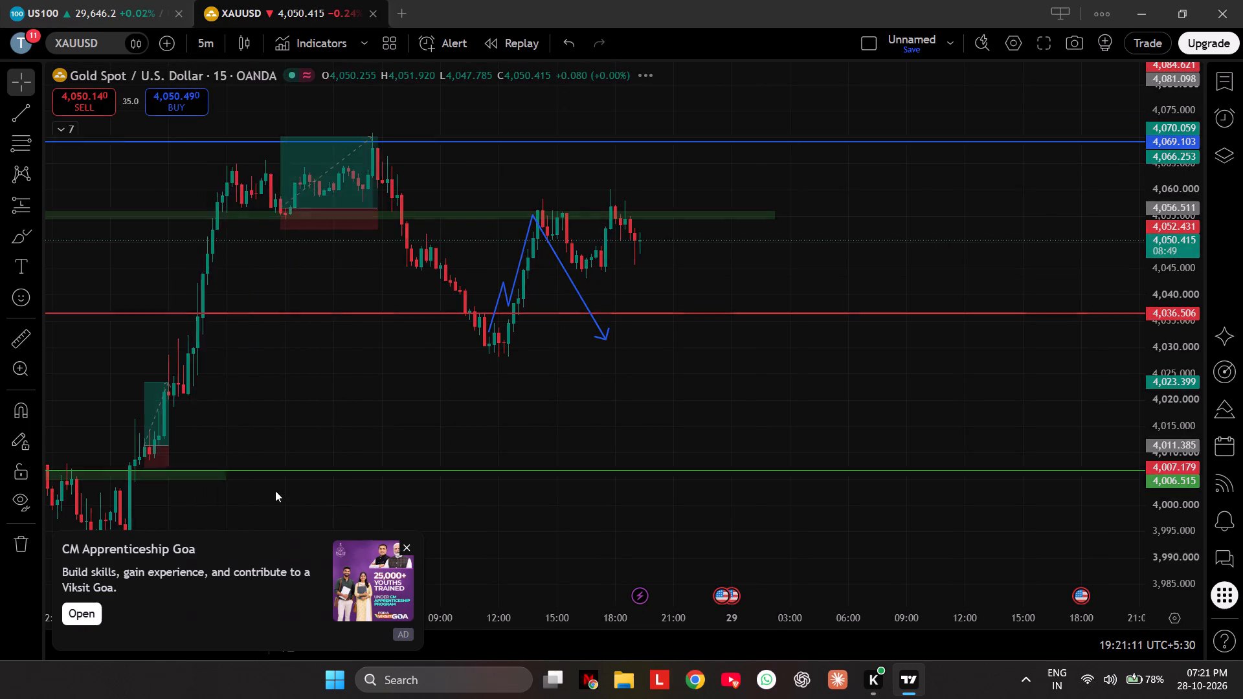
left_click(671, 572)
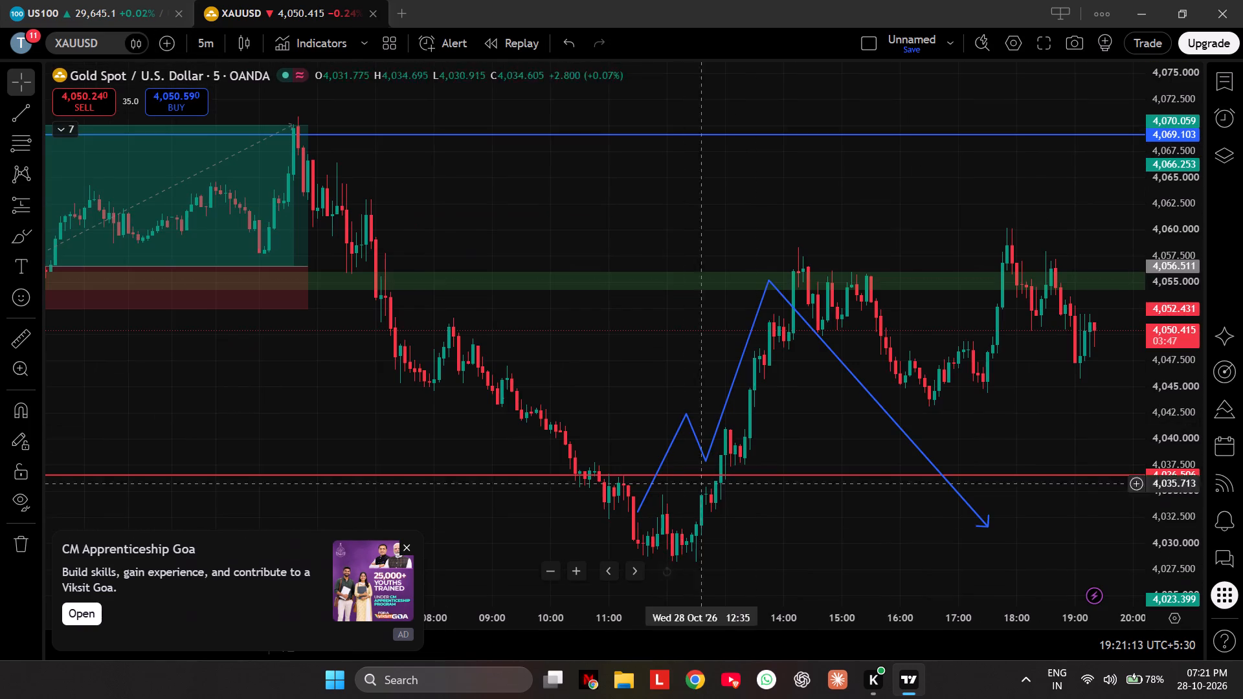
Examine the latest XAUUSD 5-minute candles against the green zone and the red horizontal line.
scroll(1185, 426, "up", 4)
left_click_drag(1064, 422, 1058, 418)
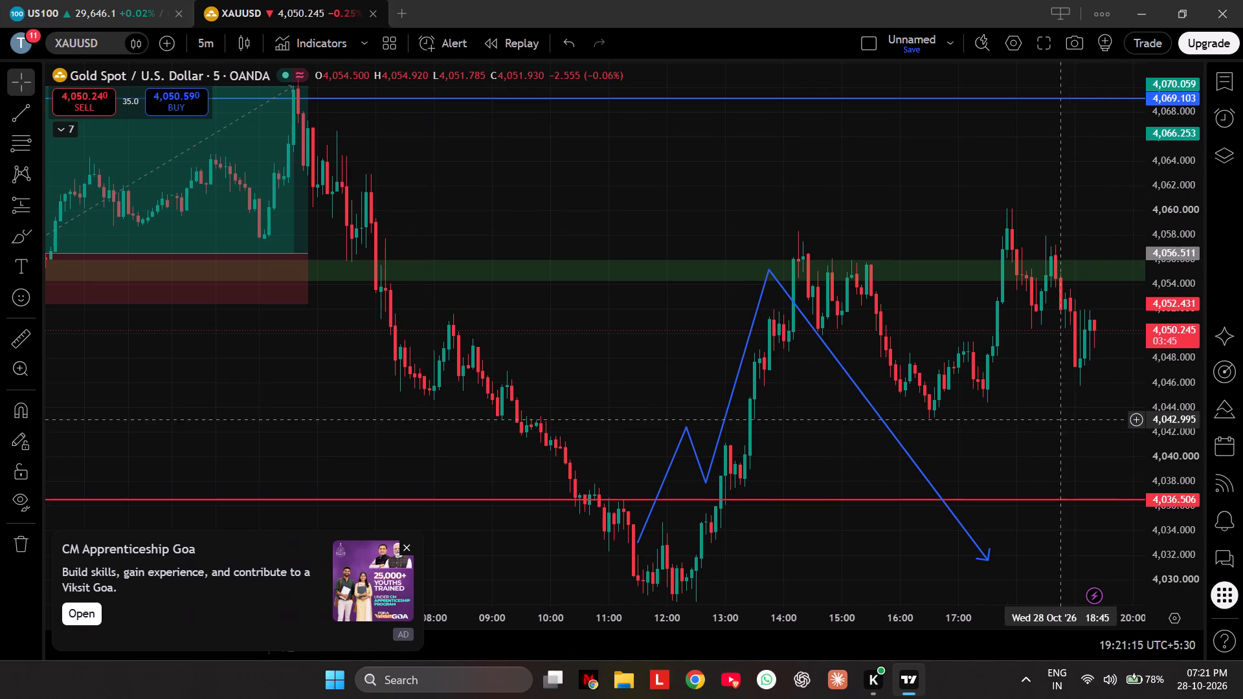
left_click_drag(1058, 418, 711, 348)
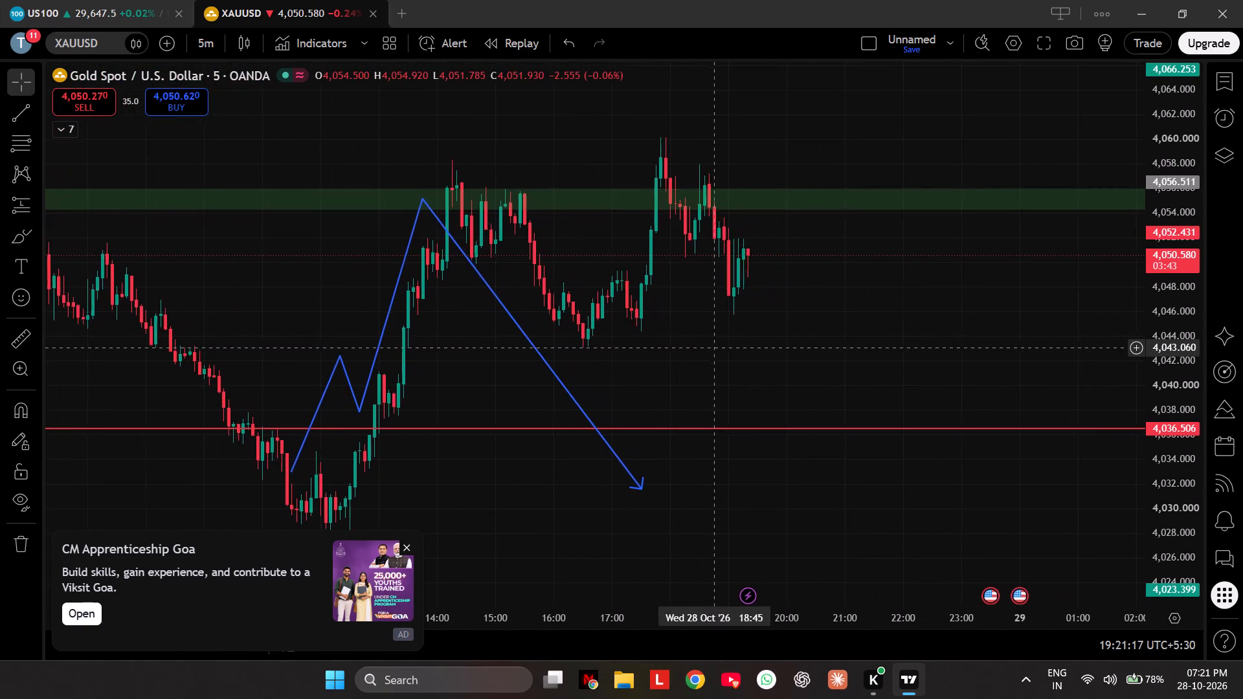
left_click_drag(711, 348, 603, 364)
scroll(629, 339, "up", 4)
scroll(631, 343, "down", 2)
left_click_drag(641, 372, 813, 373)
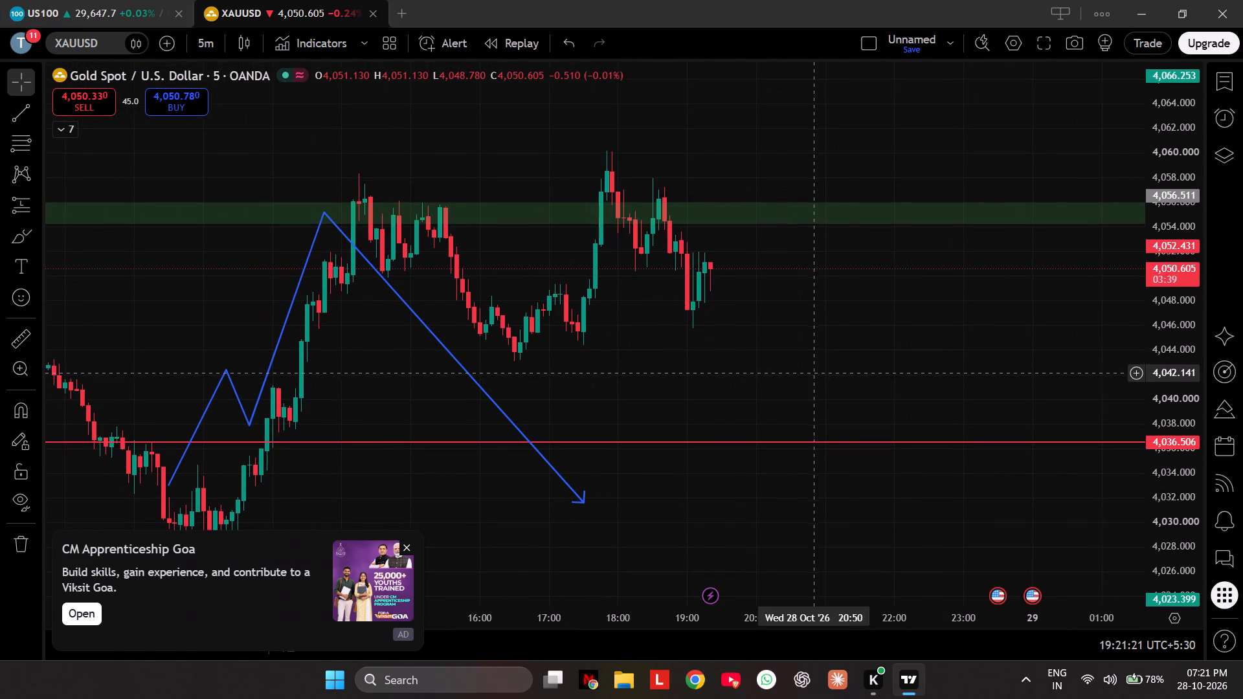
scroll(1170, 384, "down", 3)
left_click_drag(1018, 342, 928, 338)
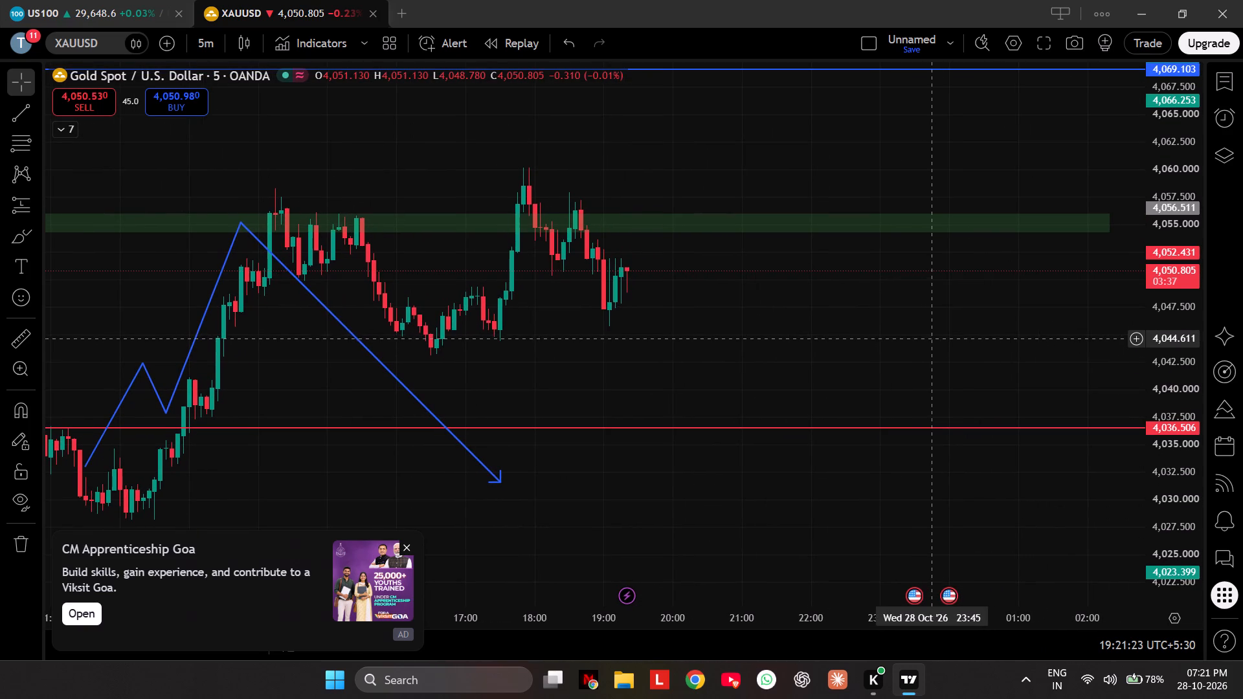
left_click_drag(952, 311, 943, 321)
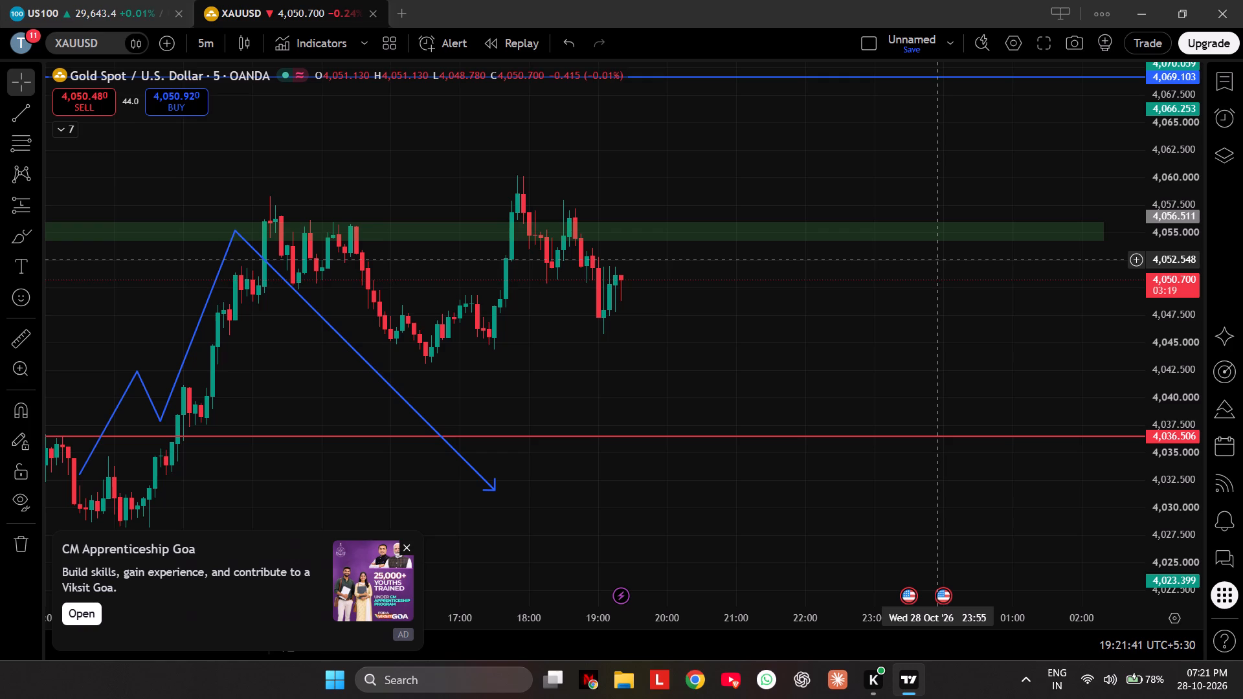
left_click_drag(940, 287, 932, 283)
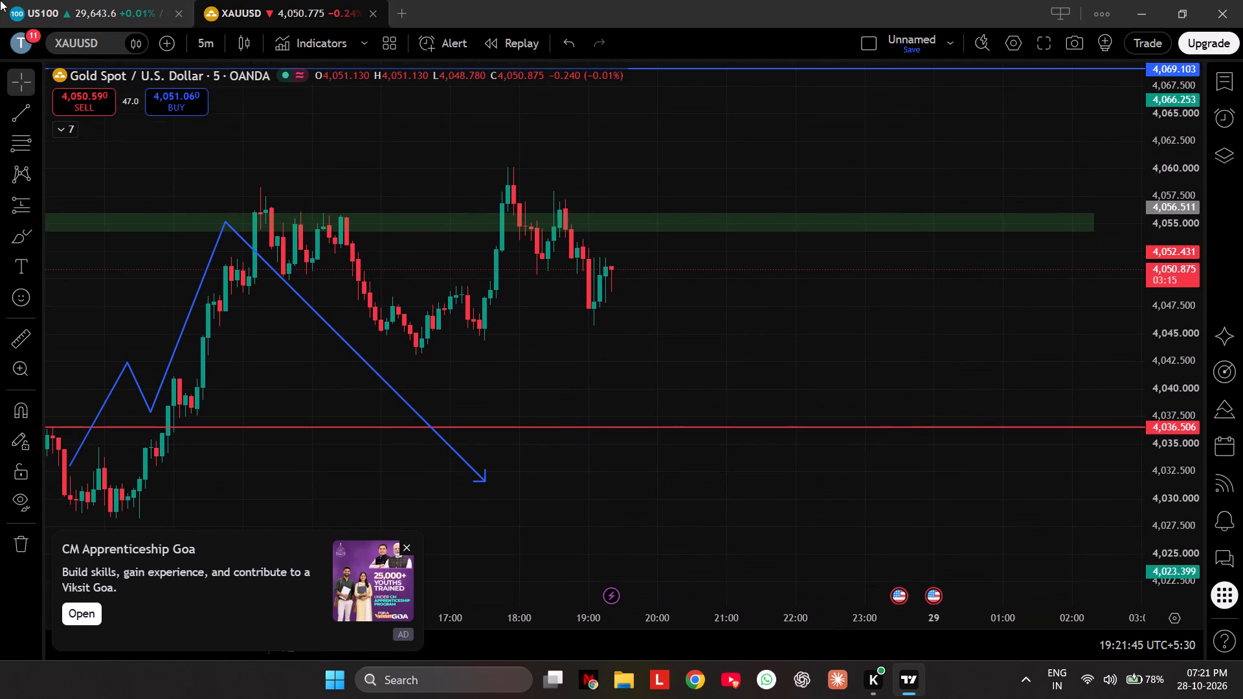
Switch to the US100 chart and examine its latest 15-minute candles around the long position drawing.
left_click(65, 0)
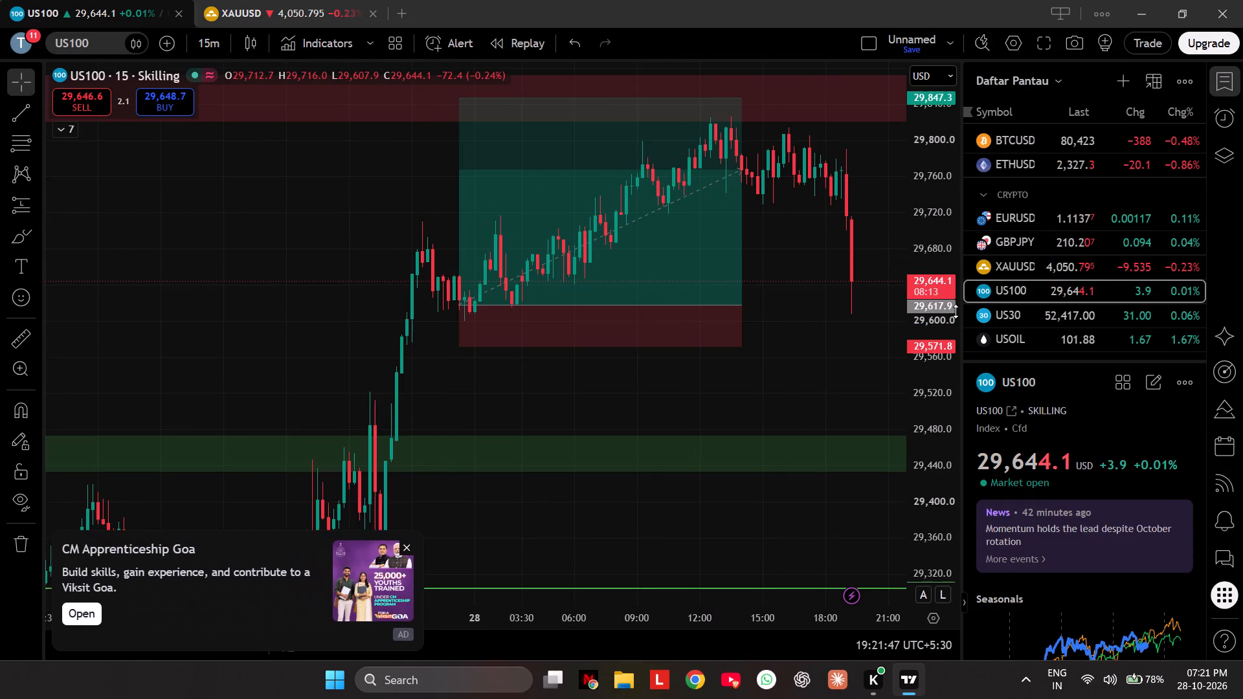
scroll(928, 322, "down", 5)
scroll(928, 322, "up", 2)
scroll(790, 330, "up", 4)
scroll(790, 330, "down", 6)
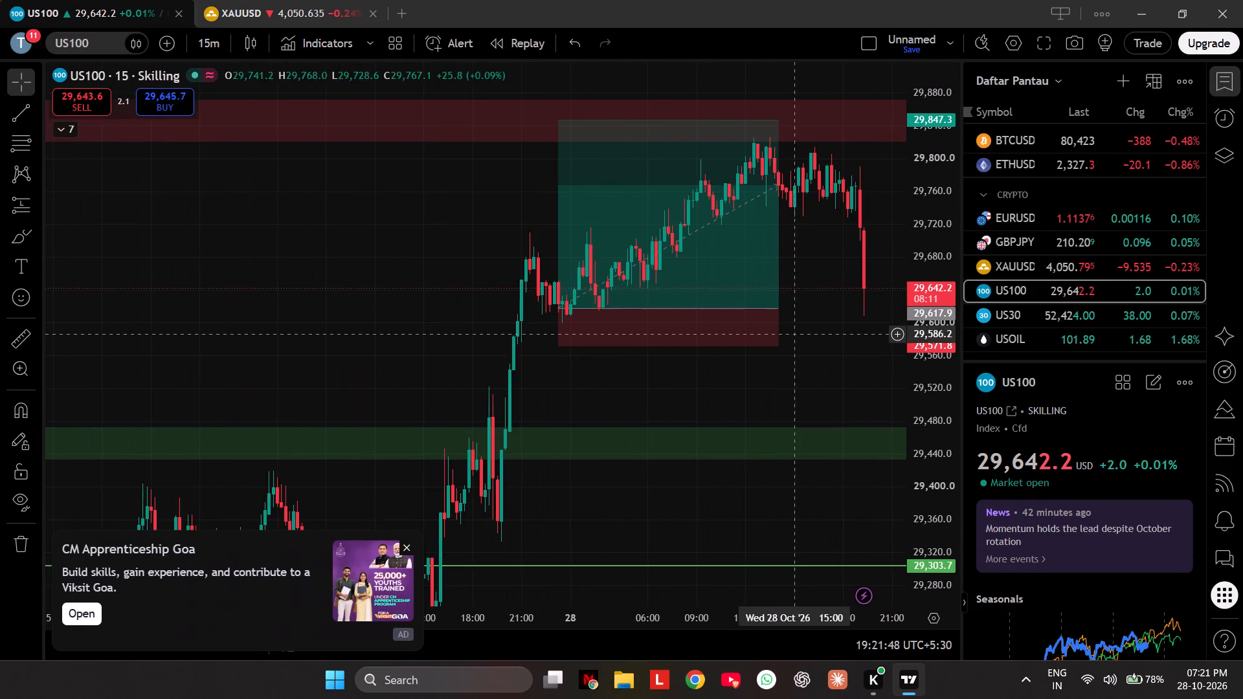
left_click_drag(815, 358, 671, 357)
Load US30 from the watchlist and examine its latest 15-minute candles and drawn zones.
left_click(1000, 319)
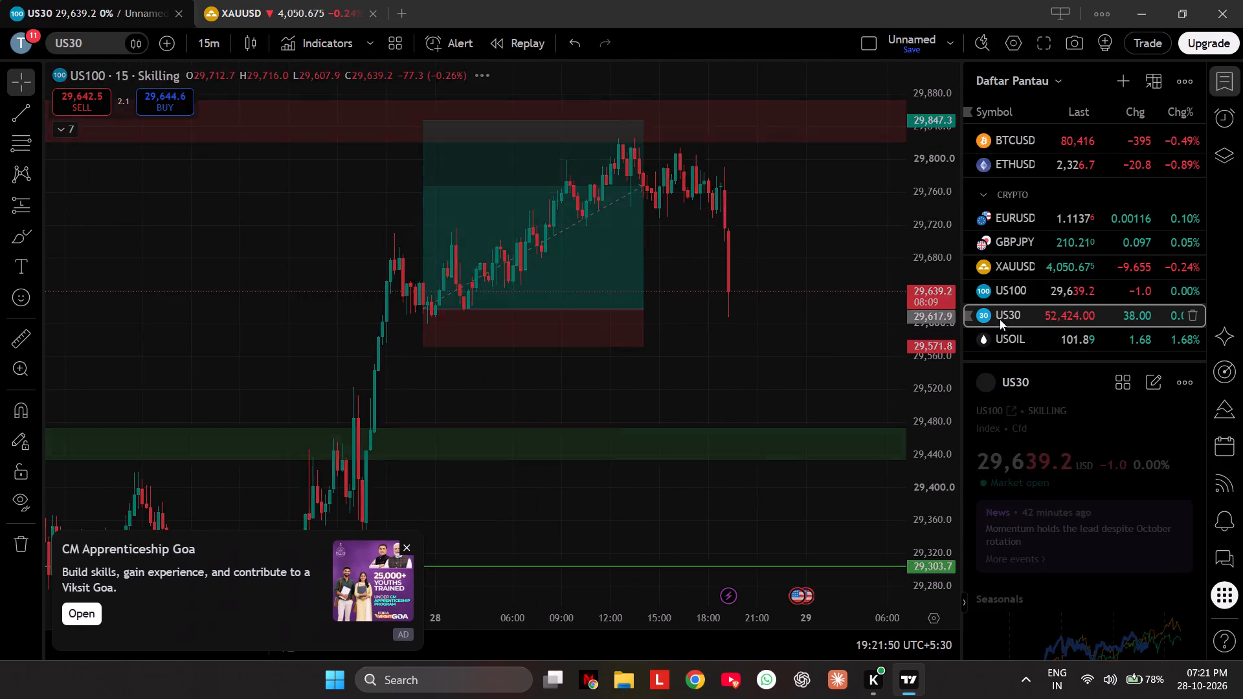
scroll(915, 366, "down", 3)
scroll(818, 392, "up", 5)
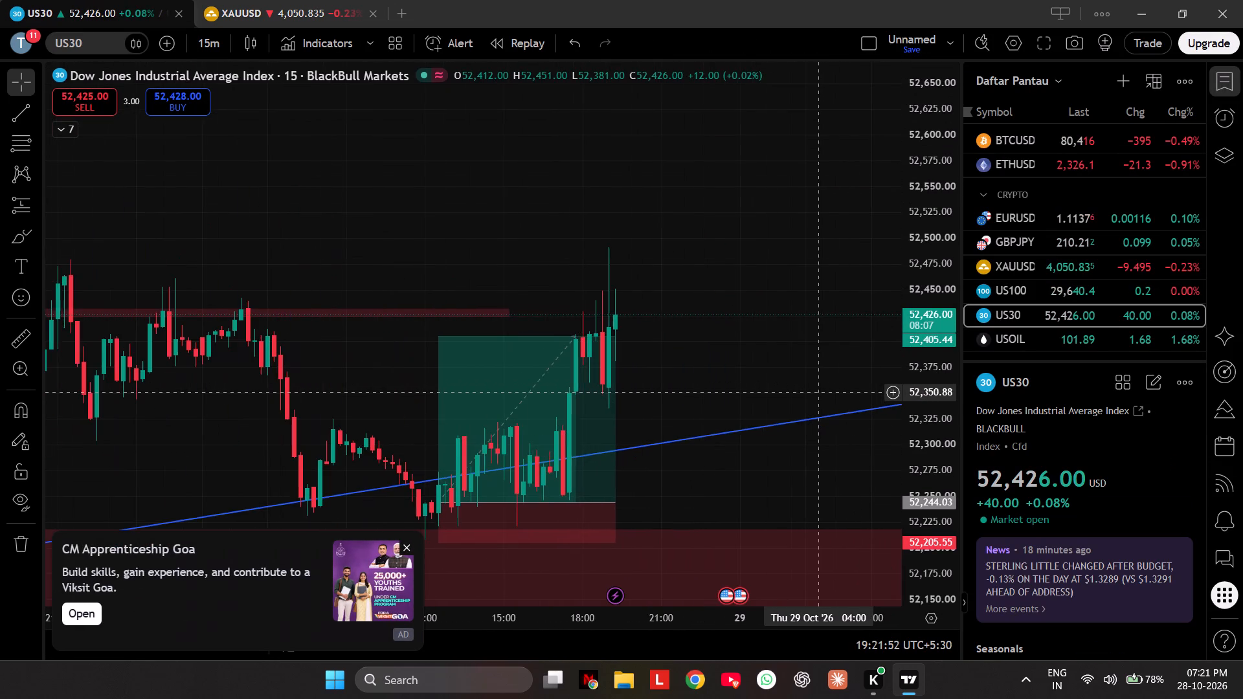
left_click_drag(811, 388, 805, 257)
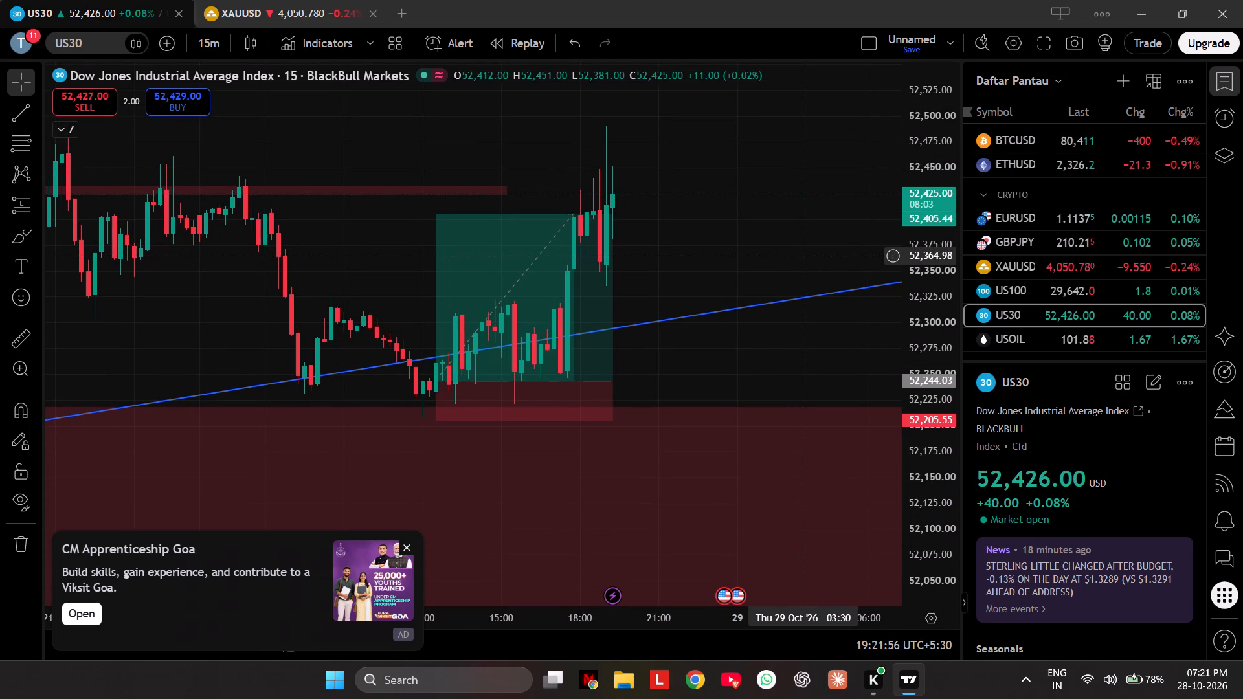
Dismiss the advertisement covering the US30 chart and switch the chart to the 5-minute interval.
left_click(216, 54)
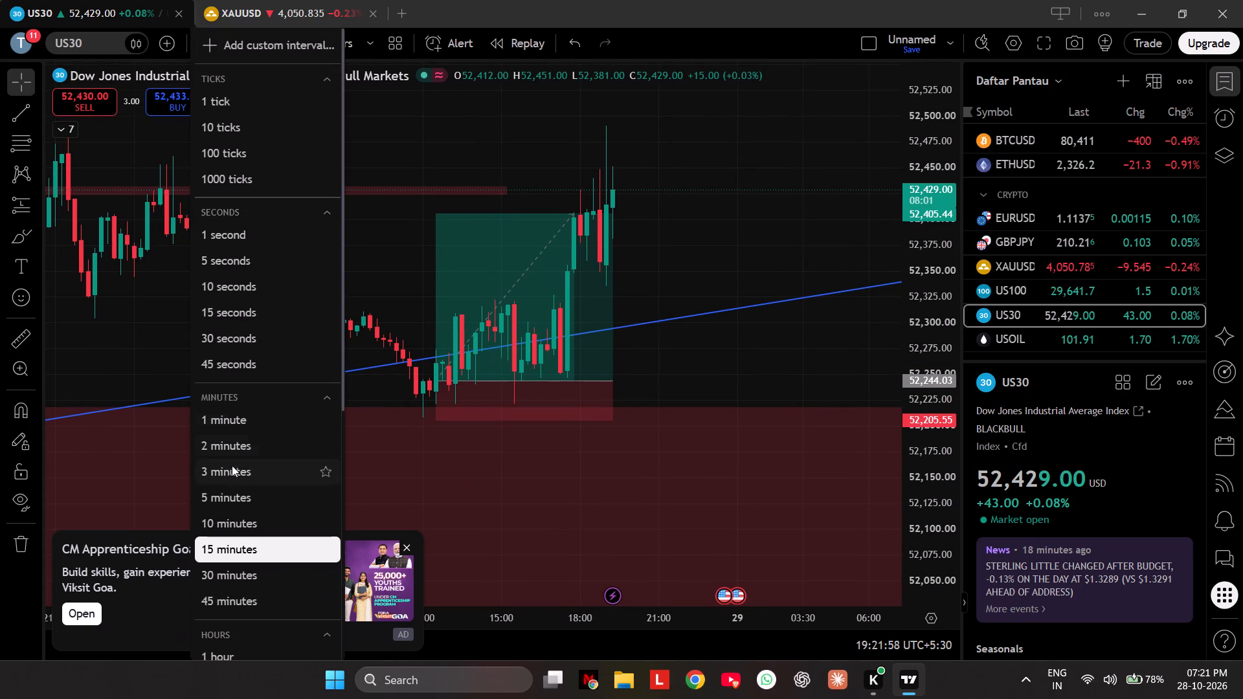
left_click(429, 153)
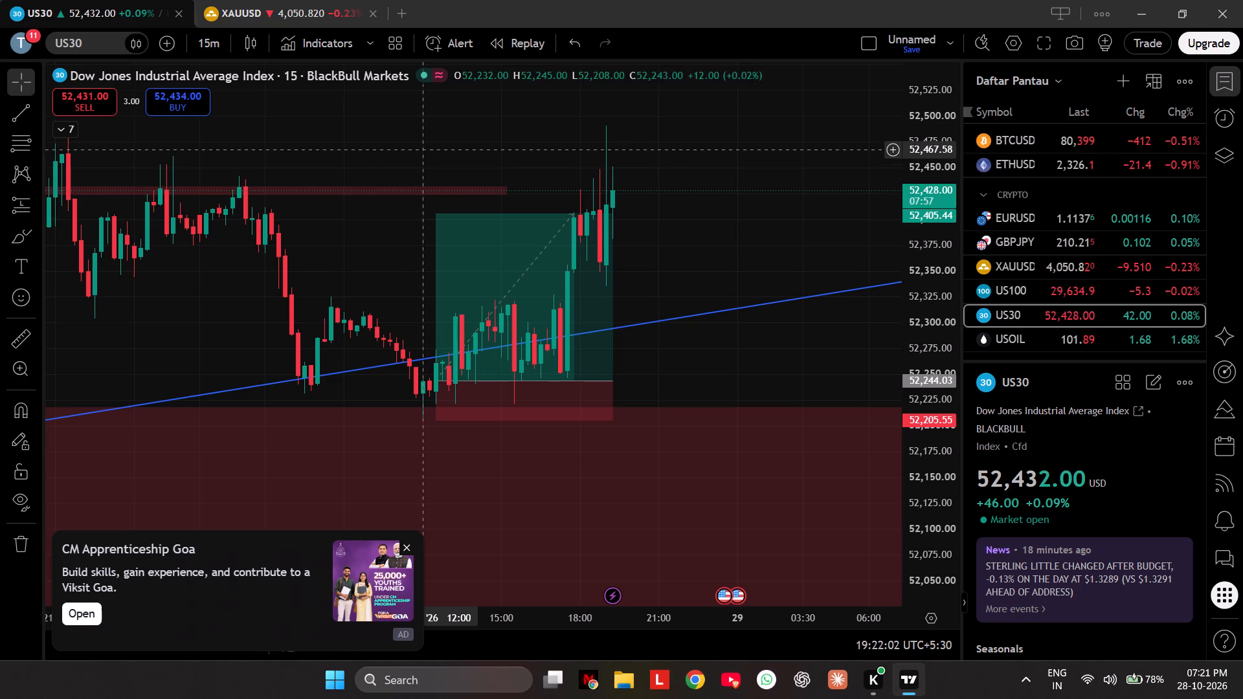
left_click(409, 547)
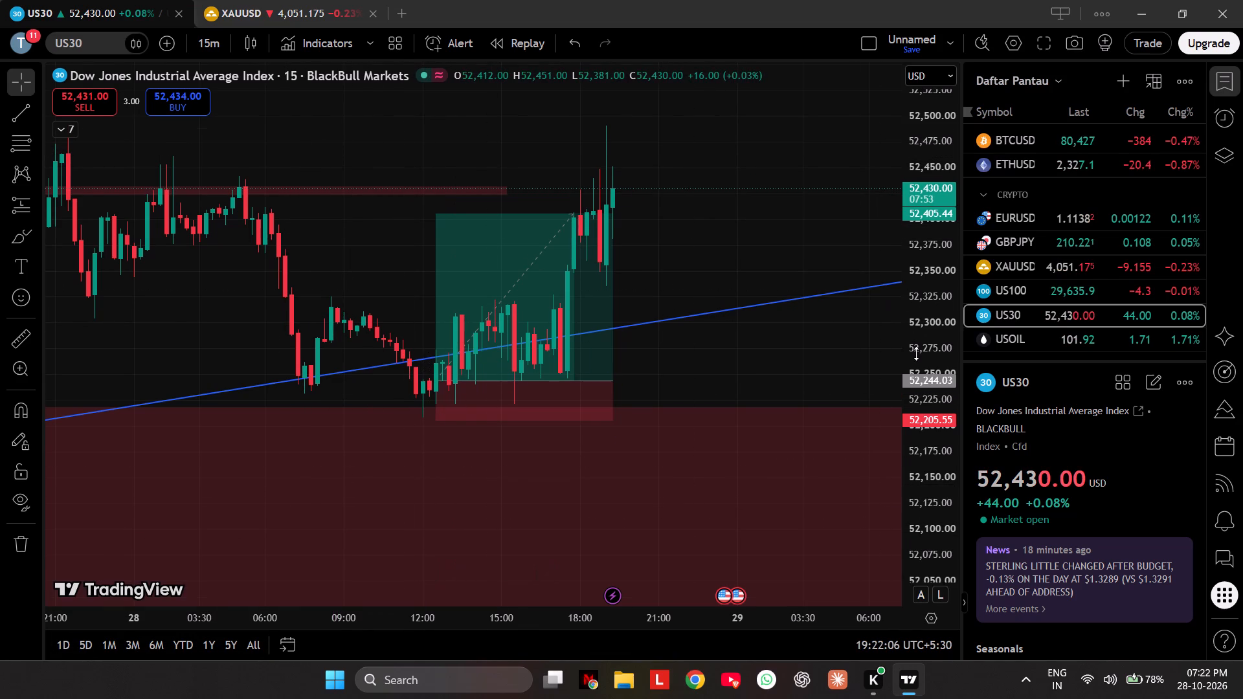
scroll(916, 353, "up", 4)
scroll(916, 355, "down", 5)
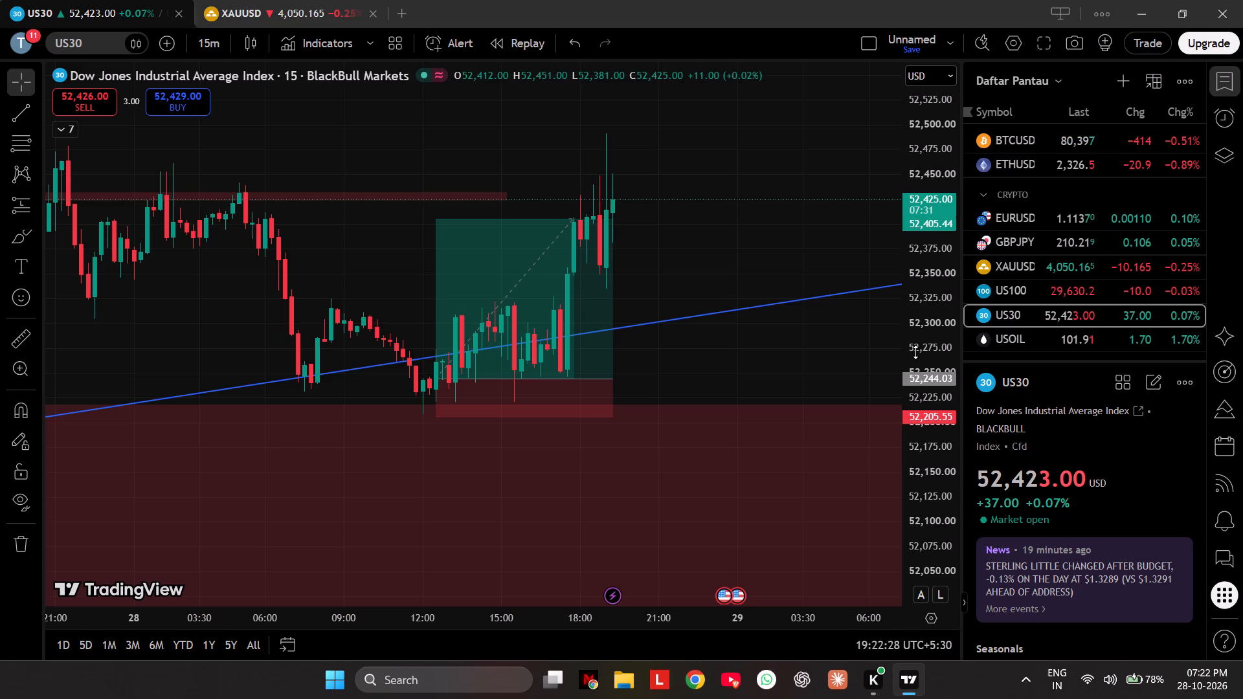
left_click(201, 52)
left_click(211, 502)
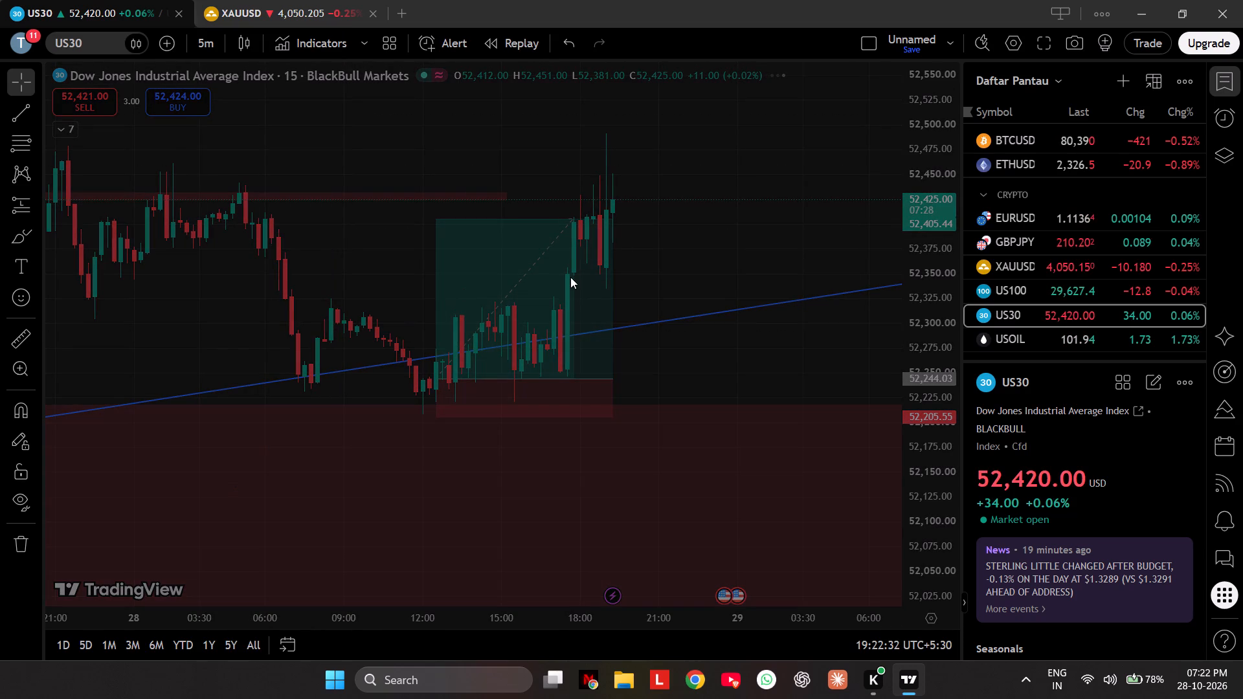
scroll(1029, 256, "down", 3)
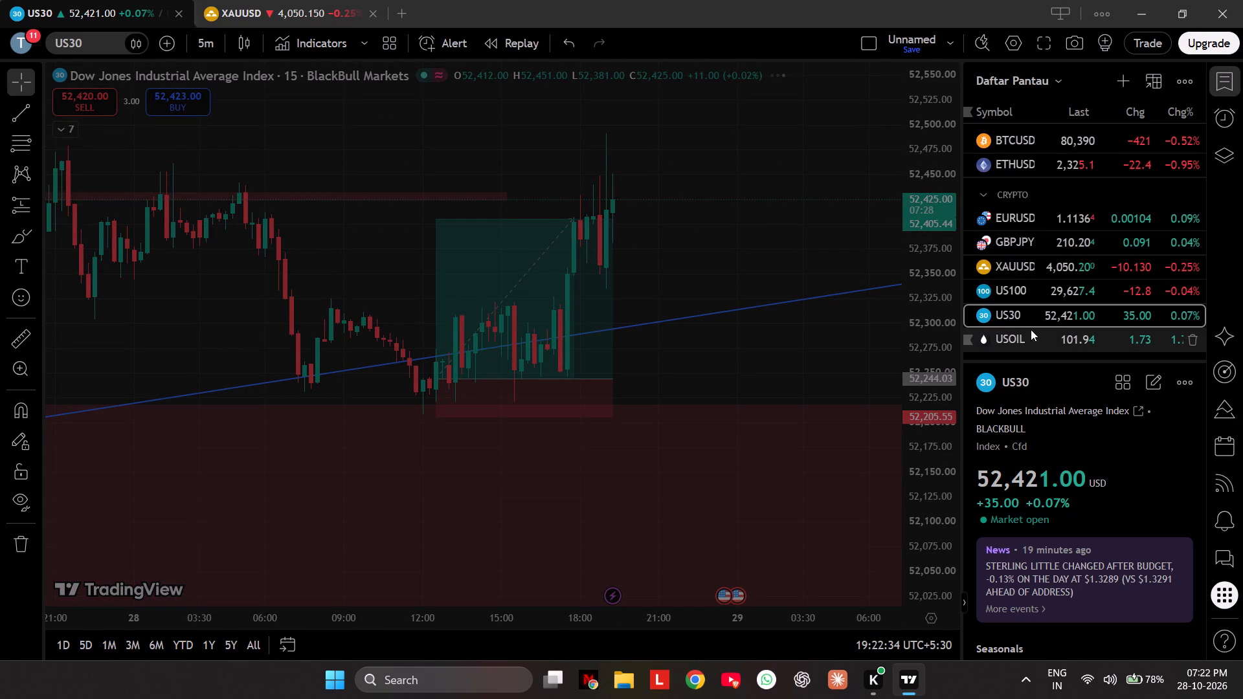
Lower the screen brightness slightly in the Windows quick settings.
left_click(1112, 676)
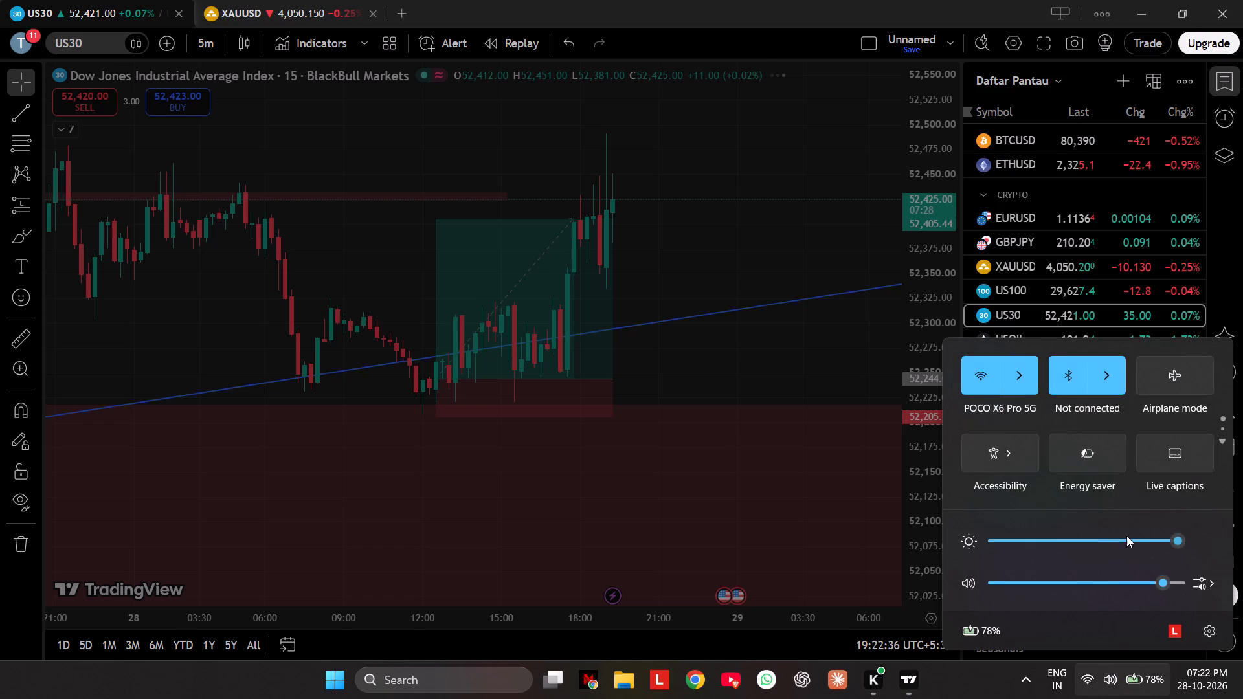
left_click(1128, 537)
left_click(1154, 540)
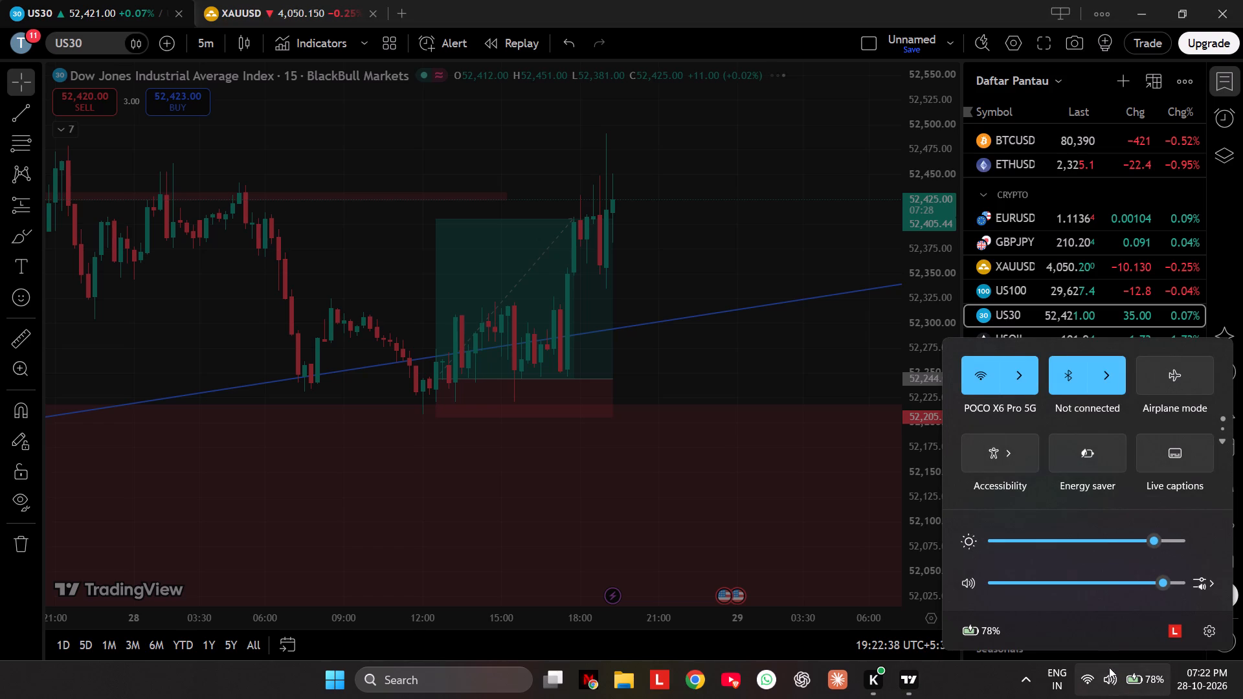
left_click(1117, 679)
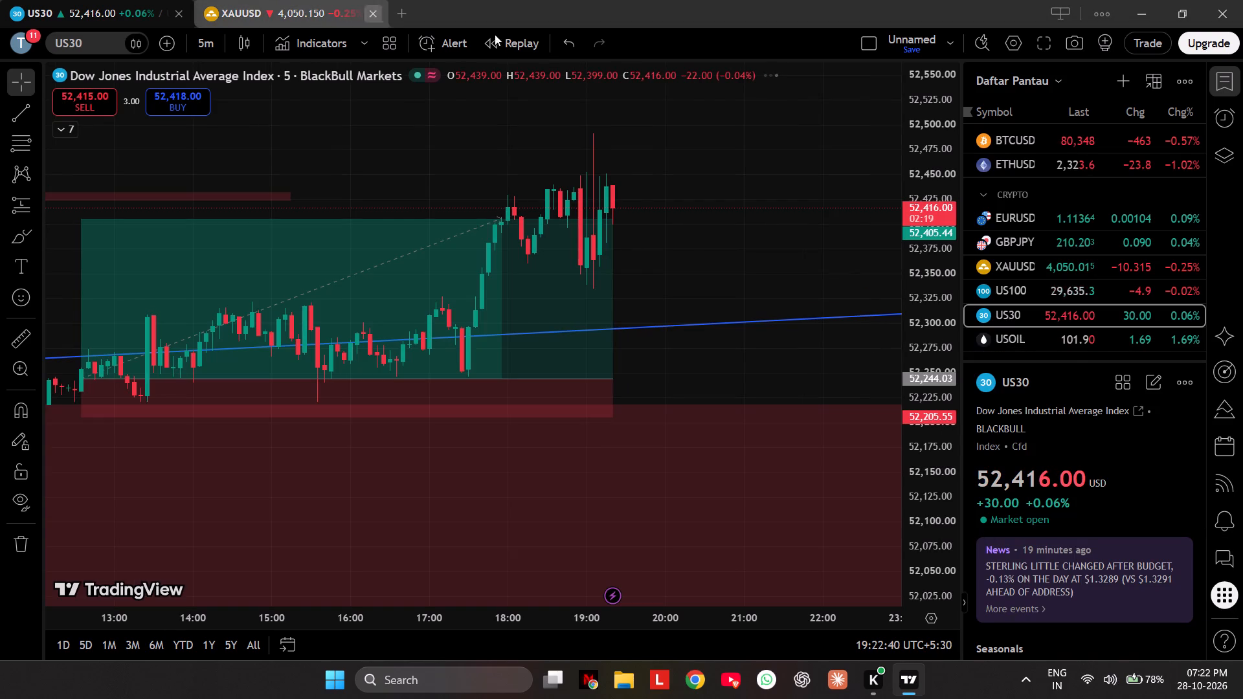
Reset the US30 chart view and examine the latest 5-minute candles around the long position drawing.
left_click(550, 569)
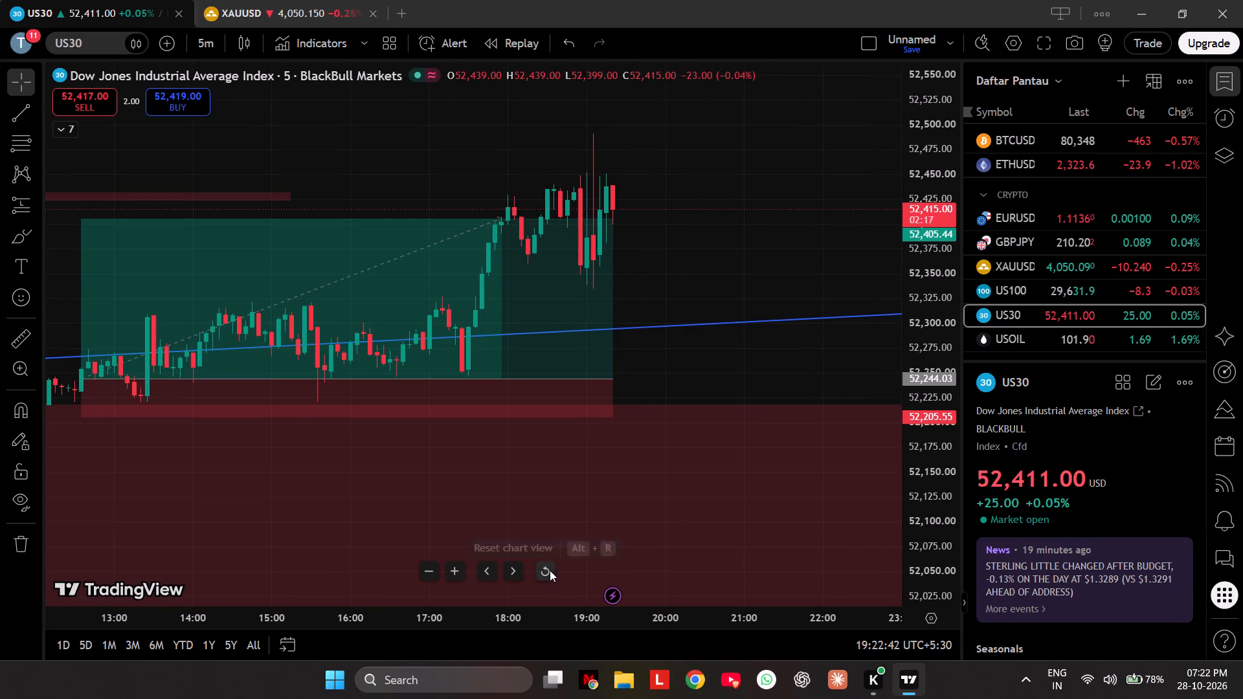
scroll(923, 314, "down", 4)
left_click_drag(666, 170, 614, 137)
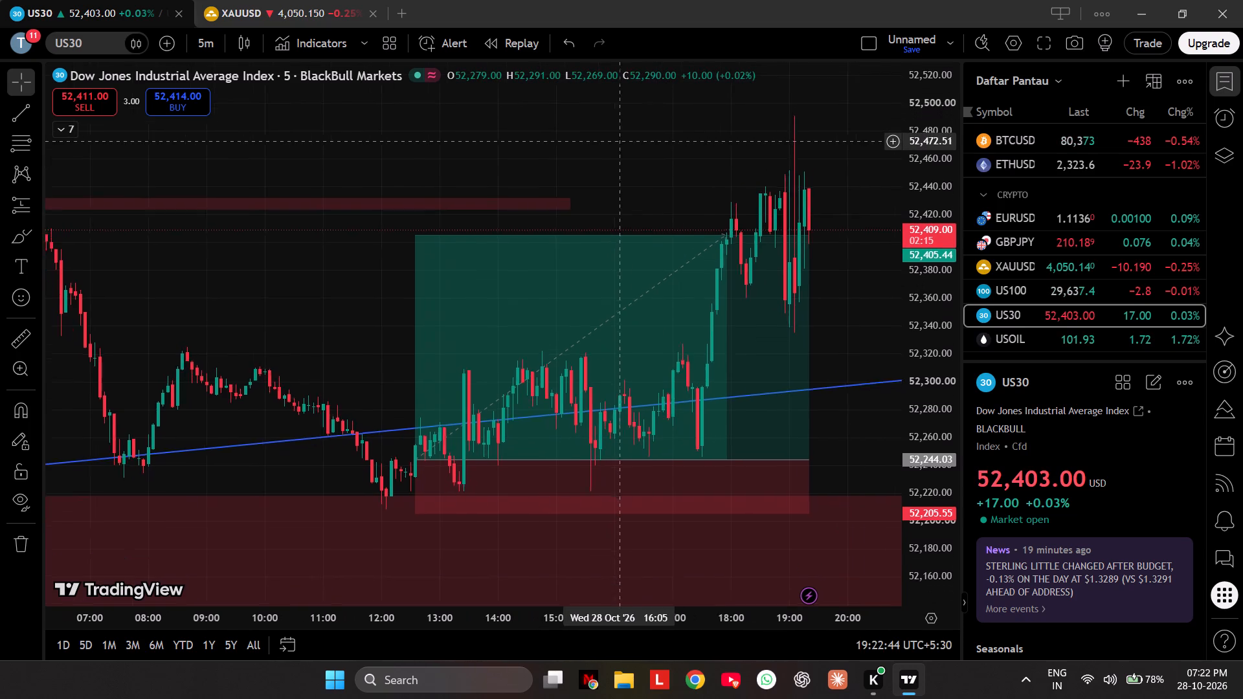
left_click_drag(614, 137, 459, 117)
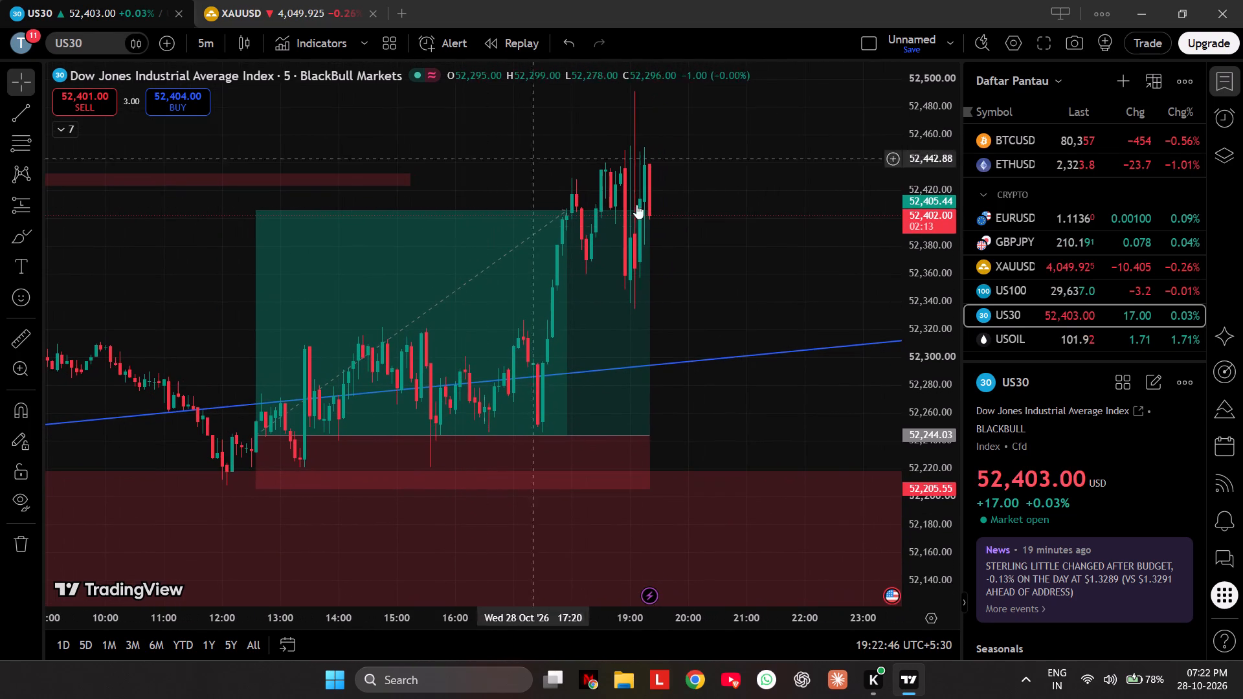
scroll(923, 294, "down", 7)
scroll(765, 285, "up", 6)
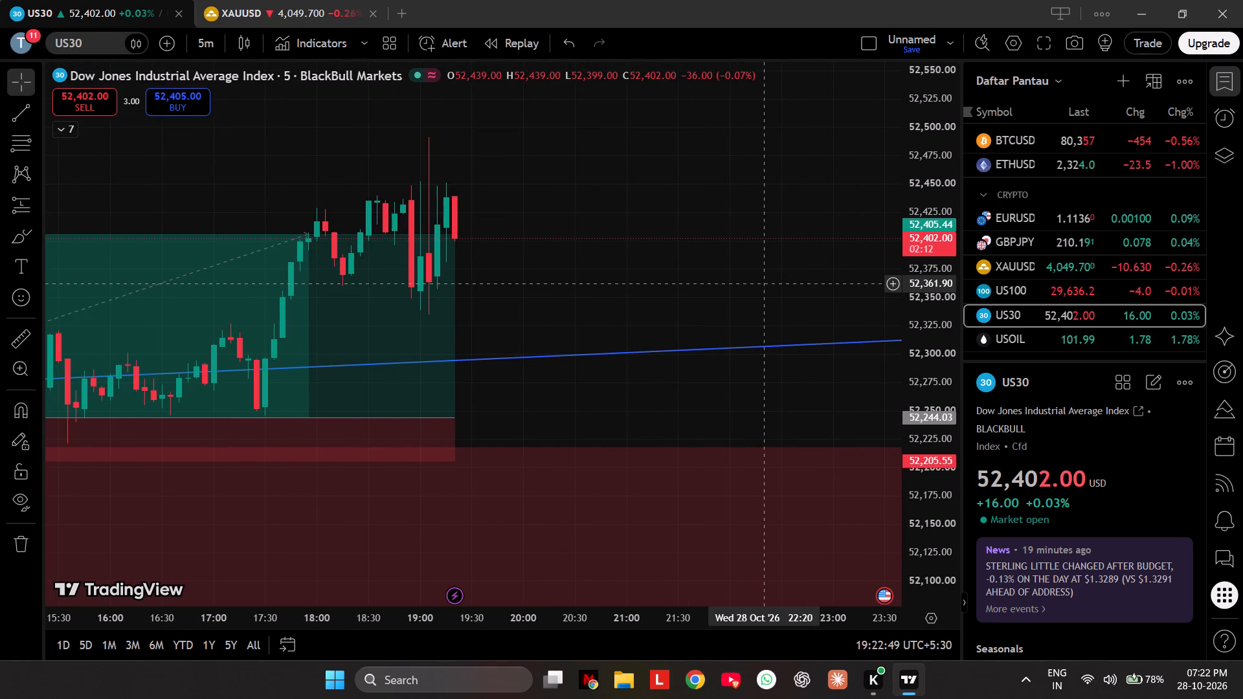
scroll(765, 282, "down", 3)
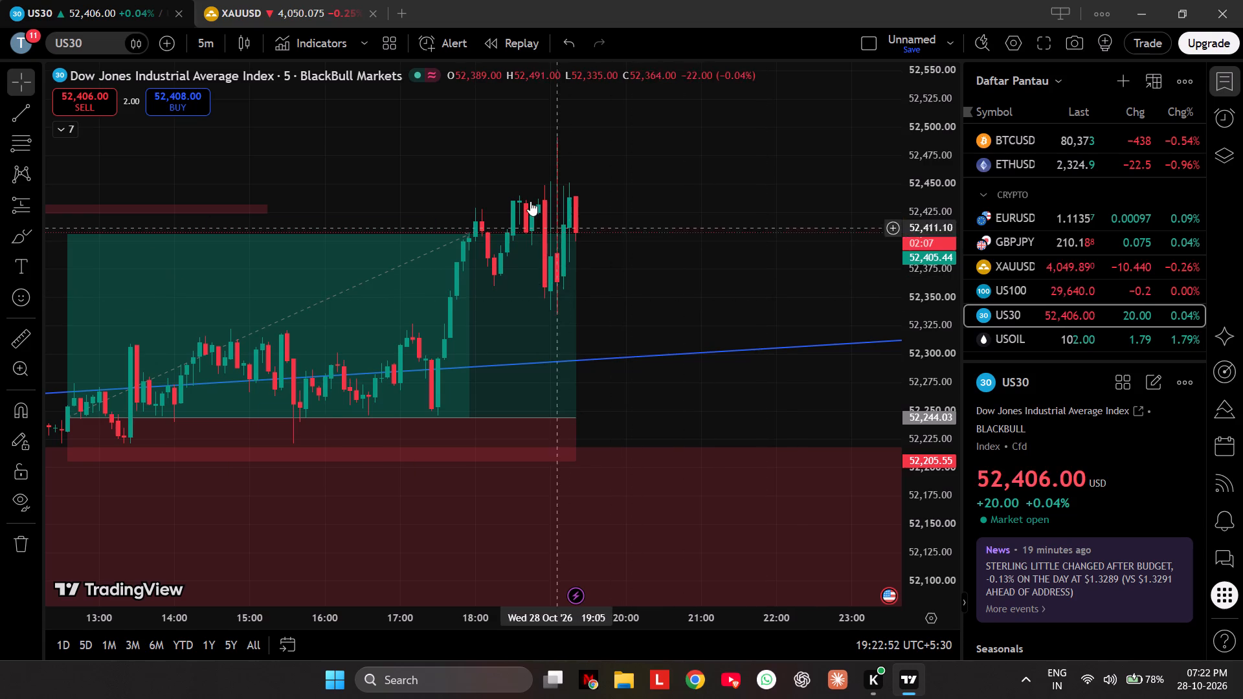
Switch to the XAUUSD chart and read the latest news update marked on its timeline.
left_click(227, 0)
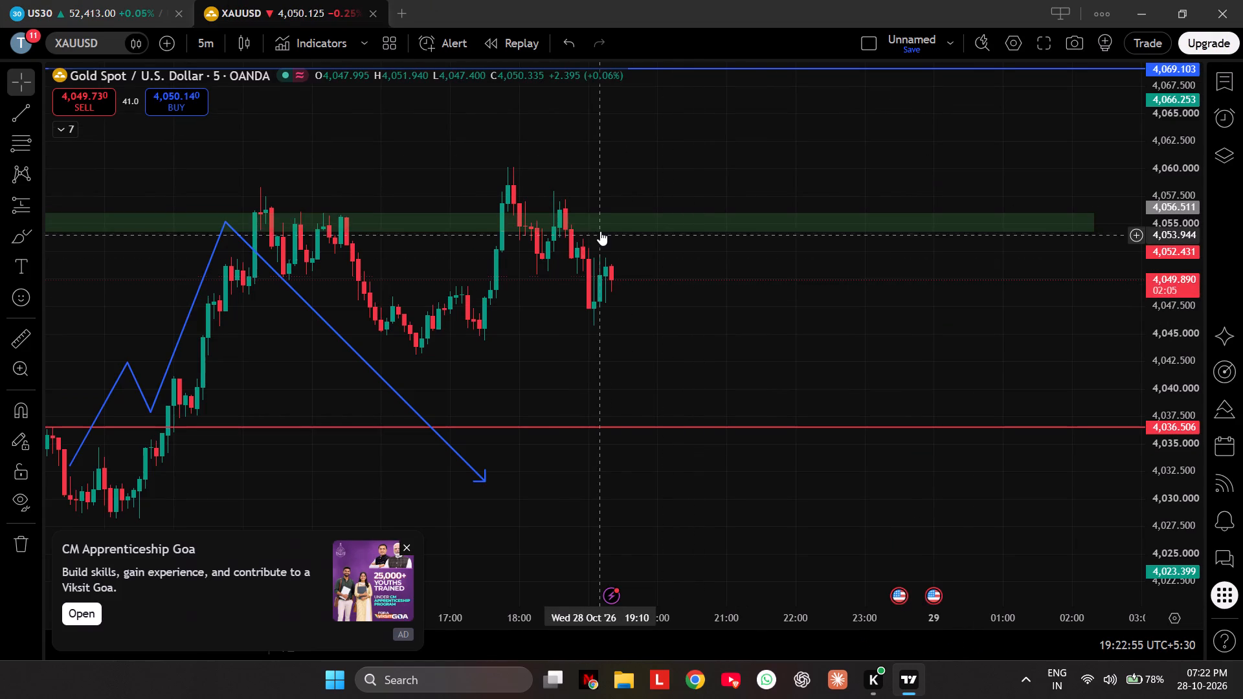
left_click(64, 0)
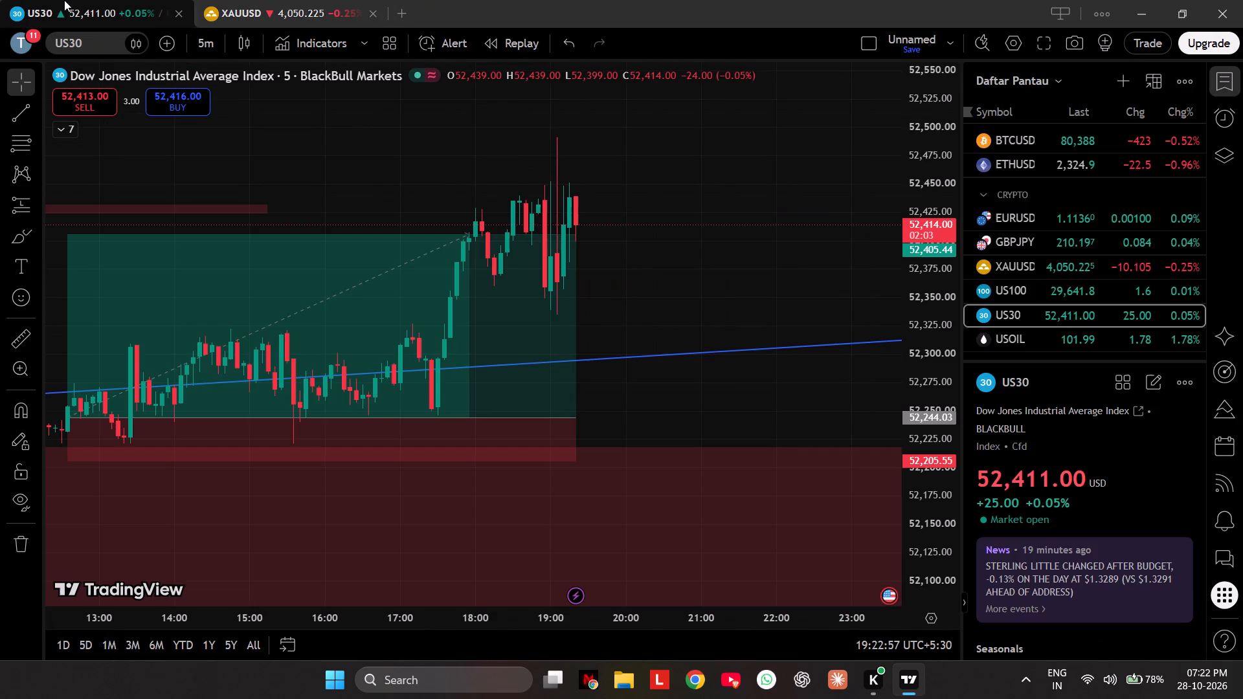
left_click(268, 0)
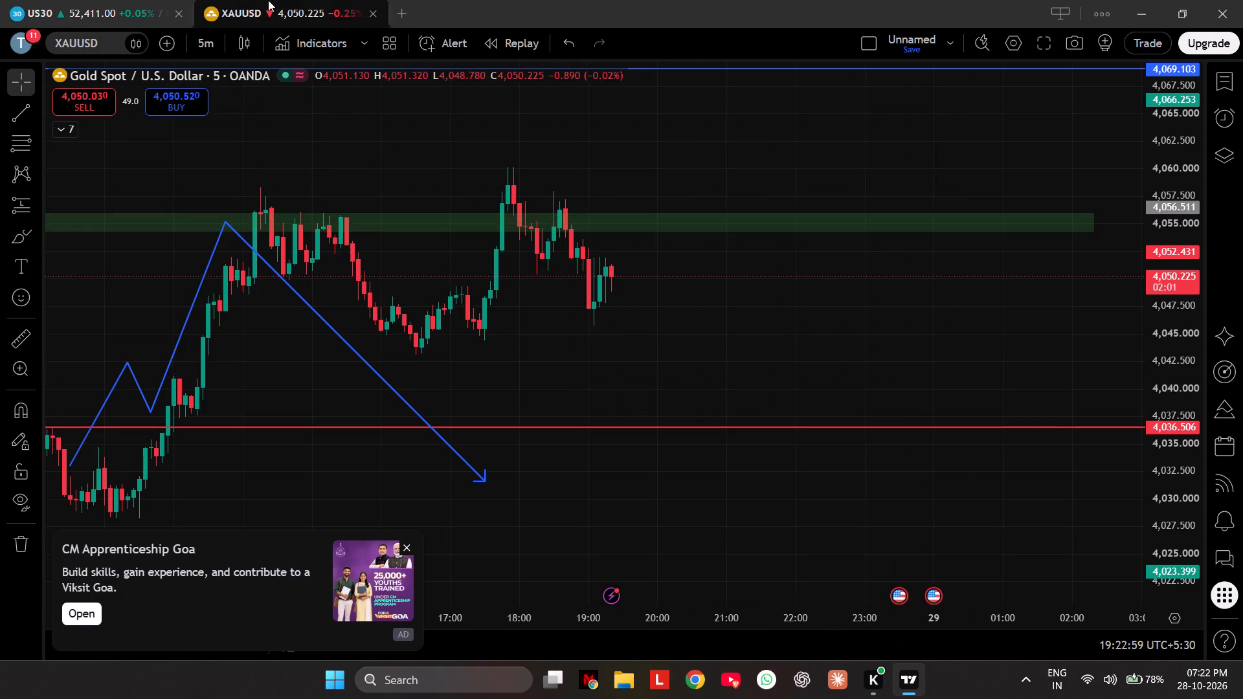
left_click(610, 597)
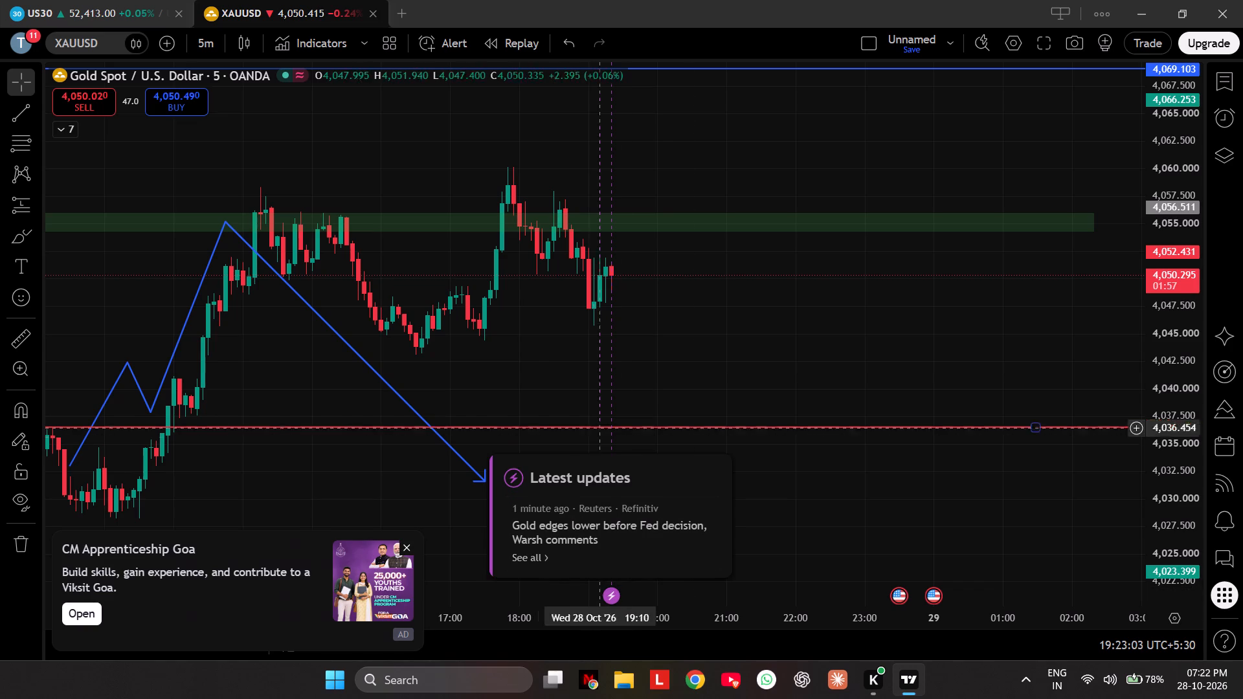
left_click(725, 338)
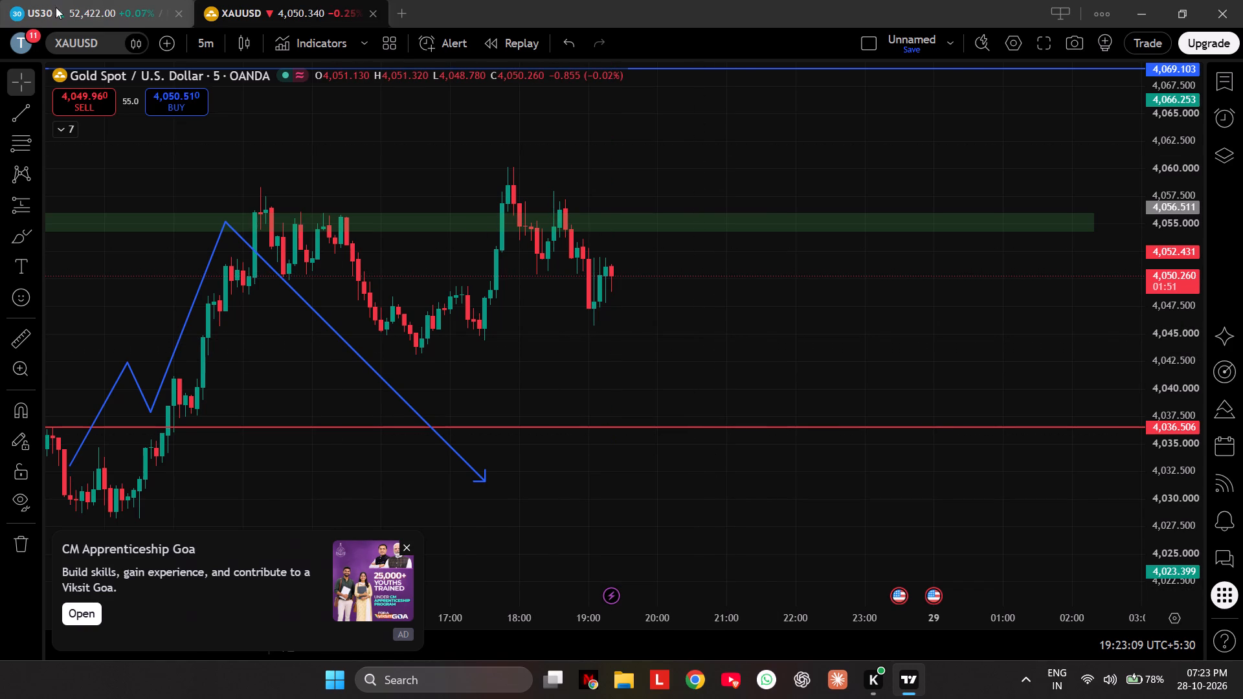
Switch the XAUUSD chart to the 1-minute interval, reset the chart view and dismiss the advertisement.
left_click(212, 43)
left_click(242, 407)
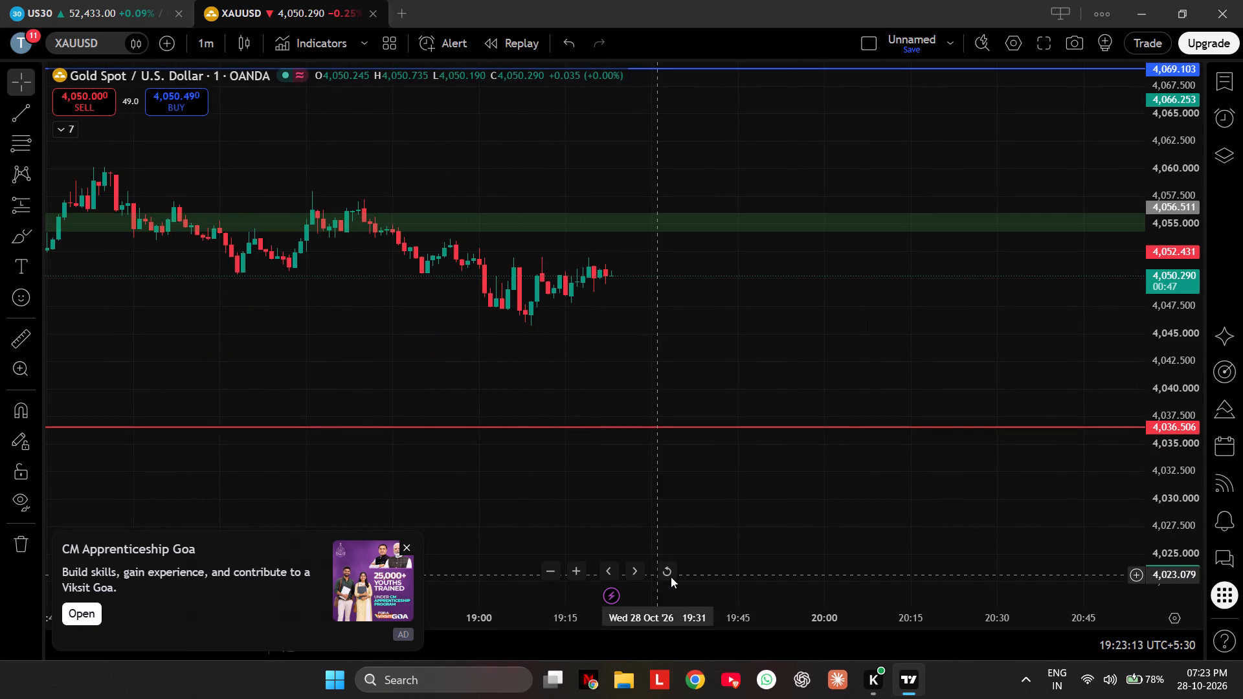
left_click(669, 572)
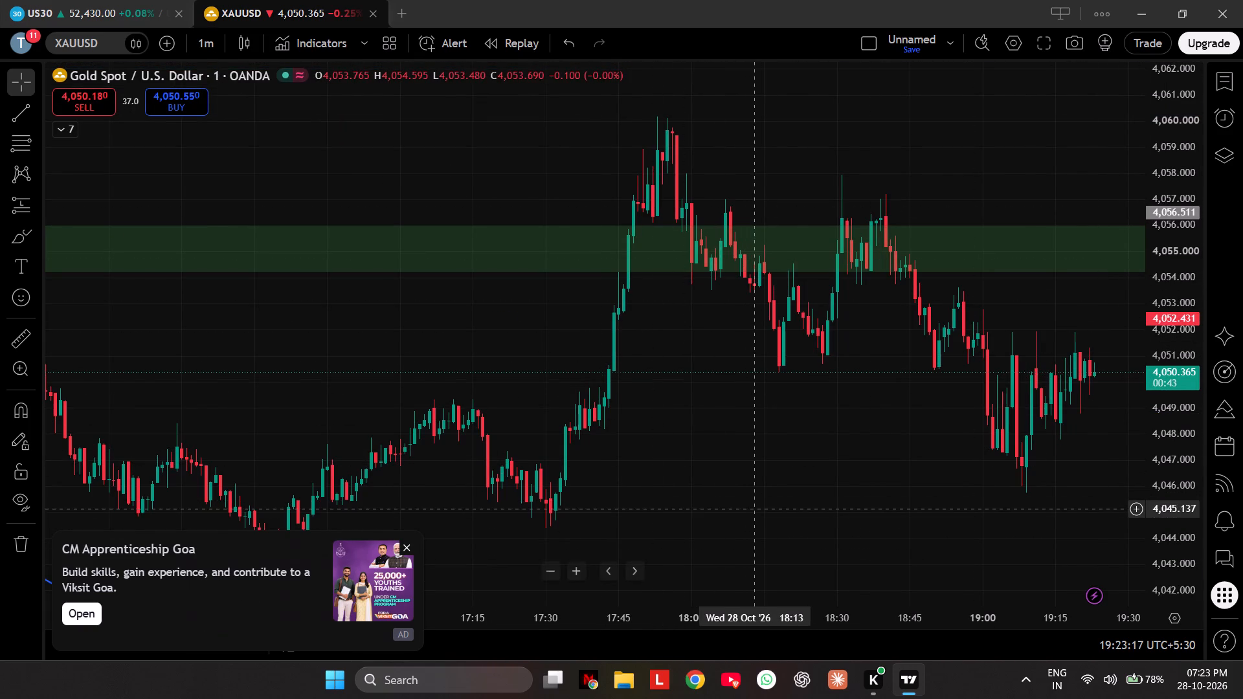
left_click_drag(752, 489, 751, 446)
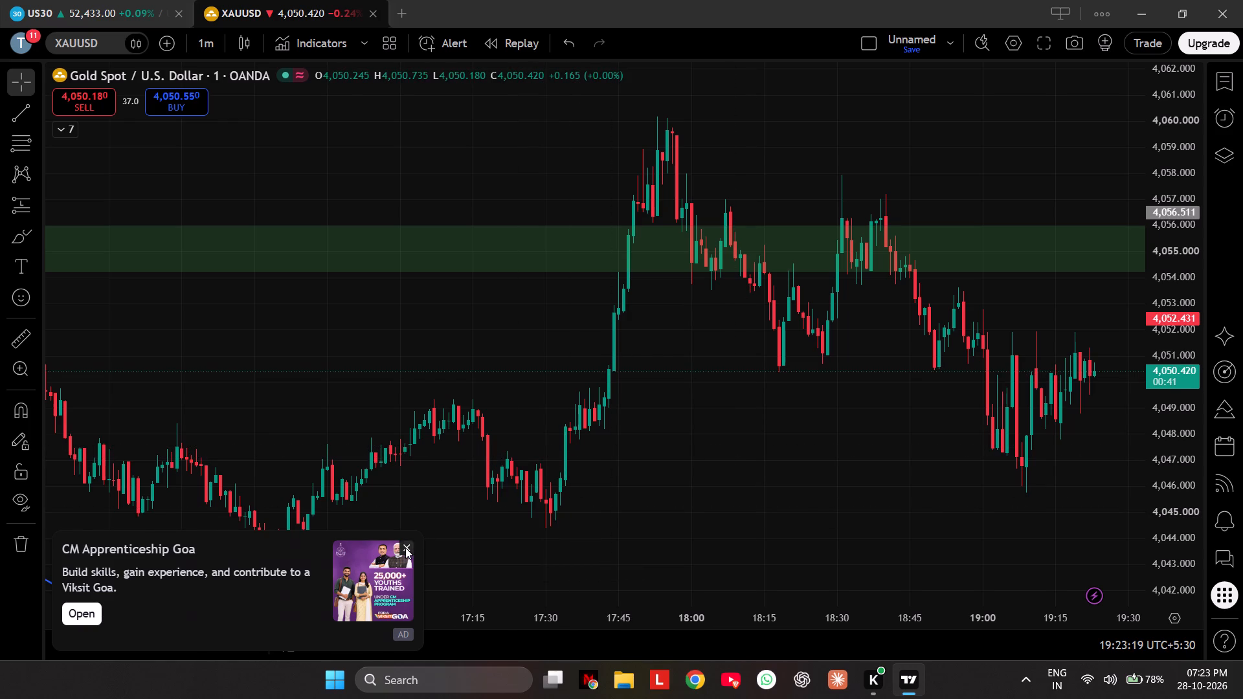
left_click(405, 548)
Switch to Chrome, search Google for "forex factory" and open the Forex Factory website.
left_click(693, 683)
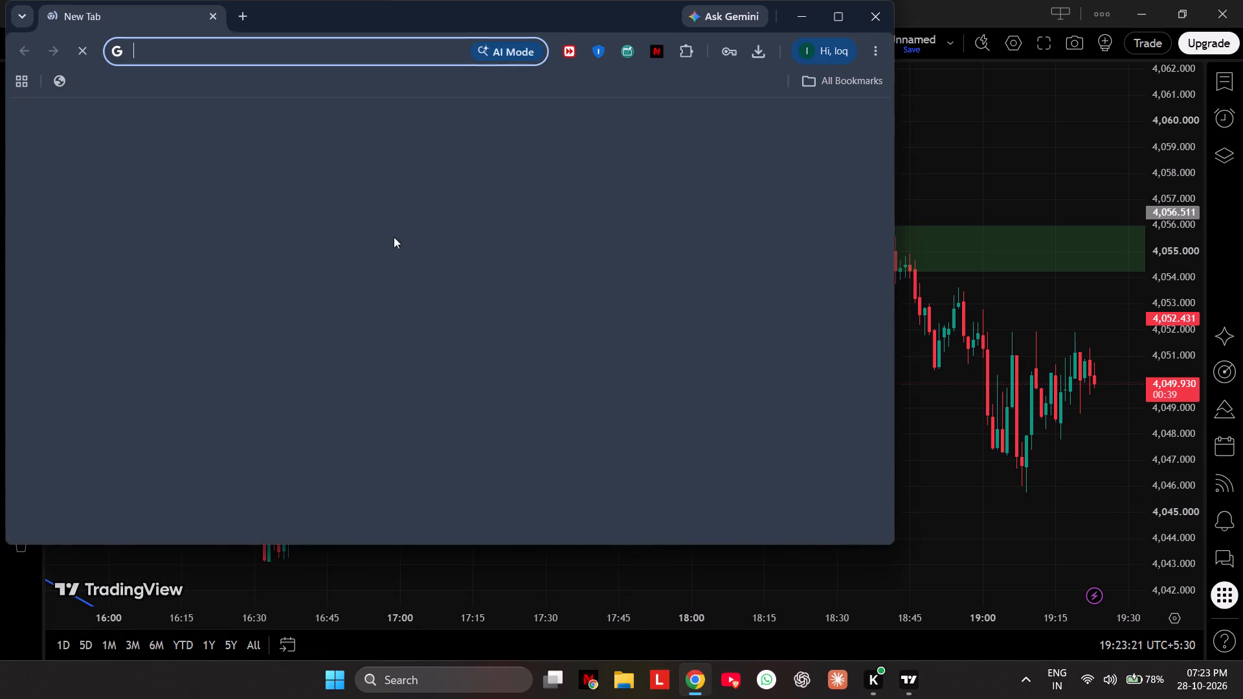
left_click(389, 326)
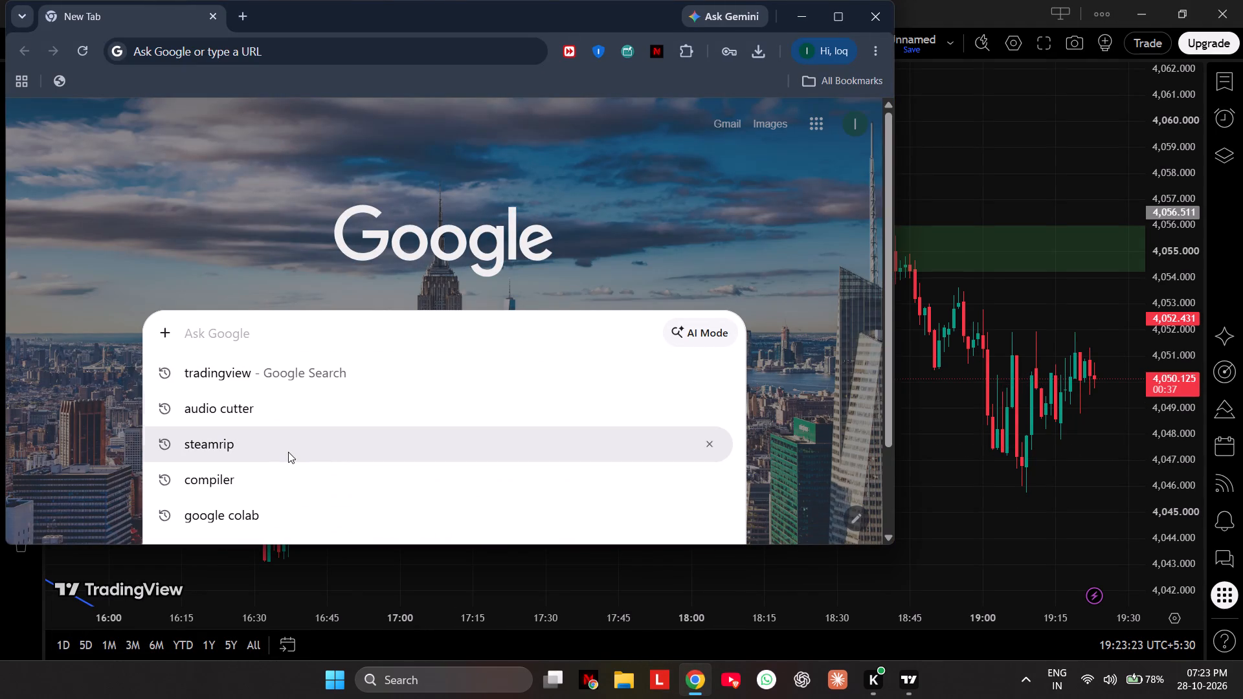
key("f")
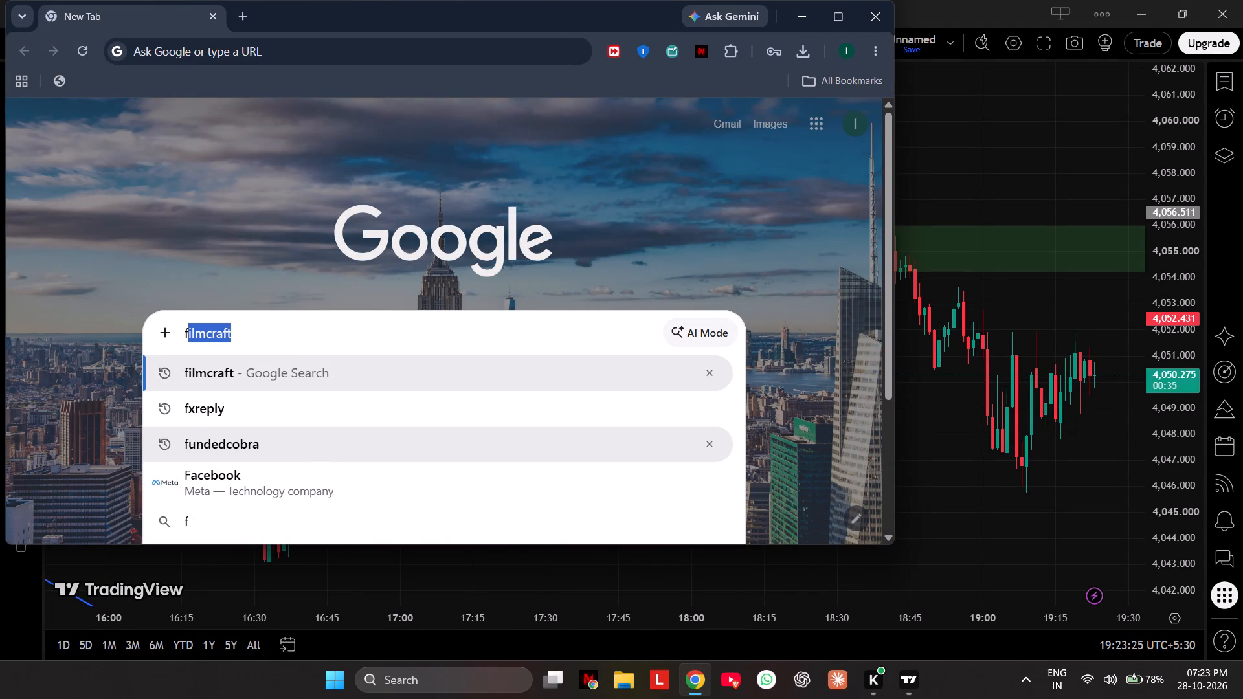
scroll(268, 479, "down", 5)
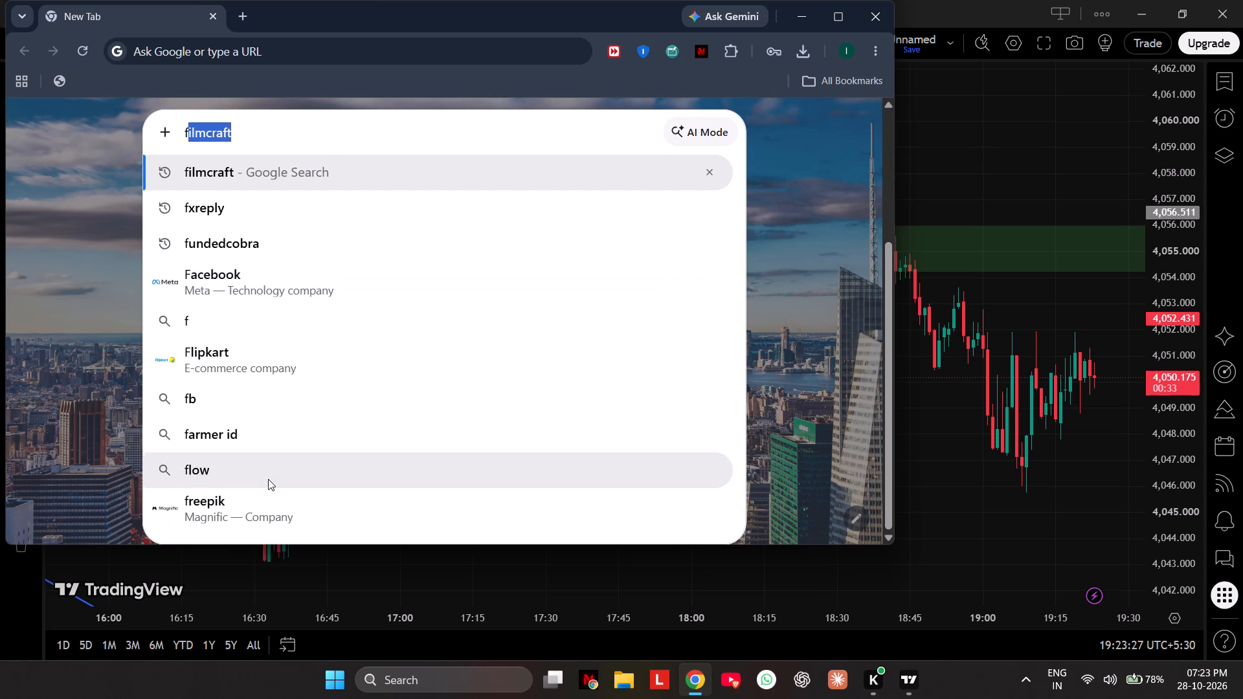
scroll(268, 479, "up", 5)
scroll(268, 478, "down", 1)
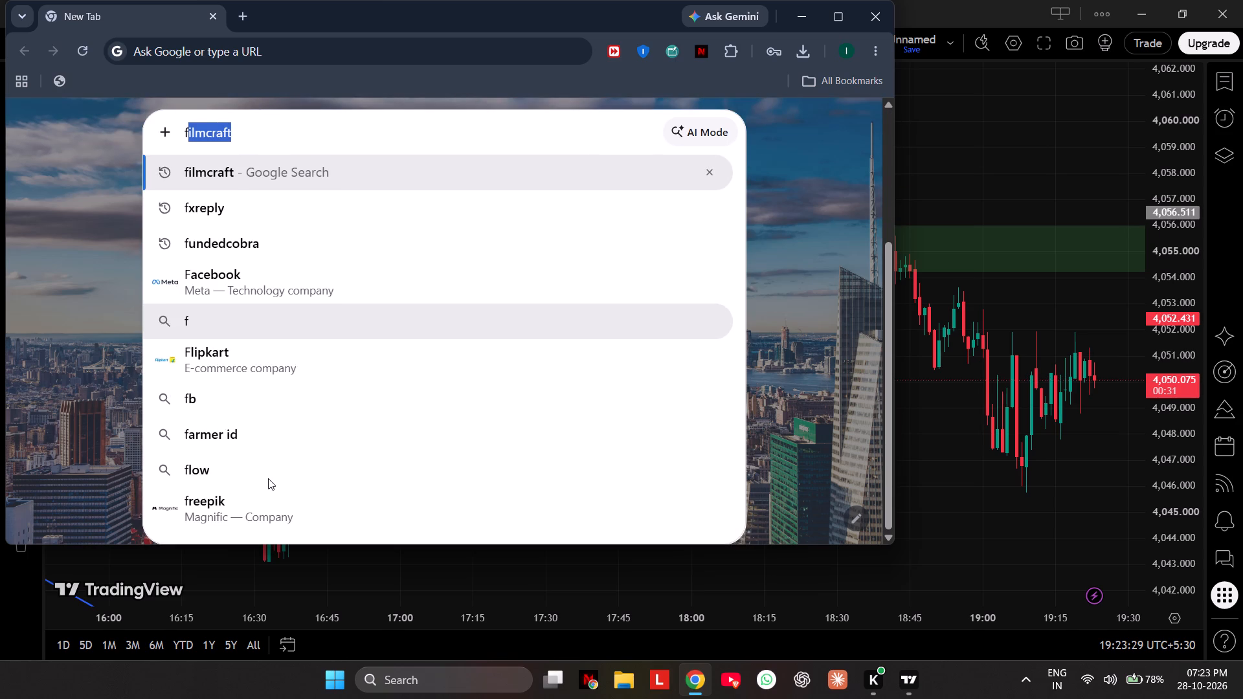
key("o")
left_click(315, 219)
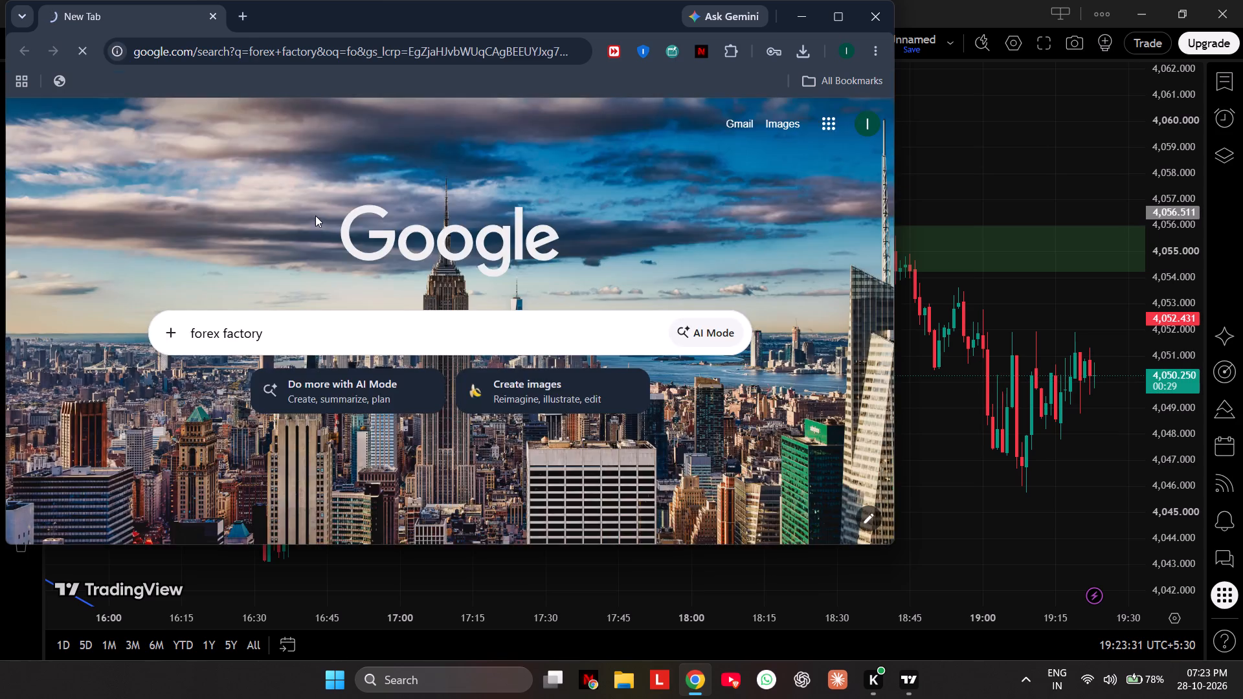
left_click(319, 242)
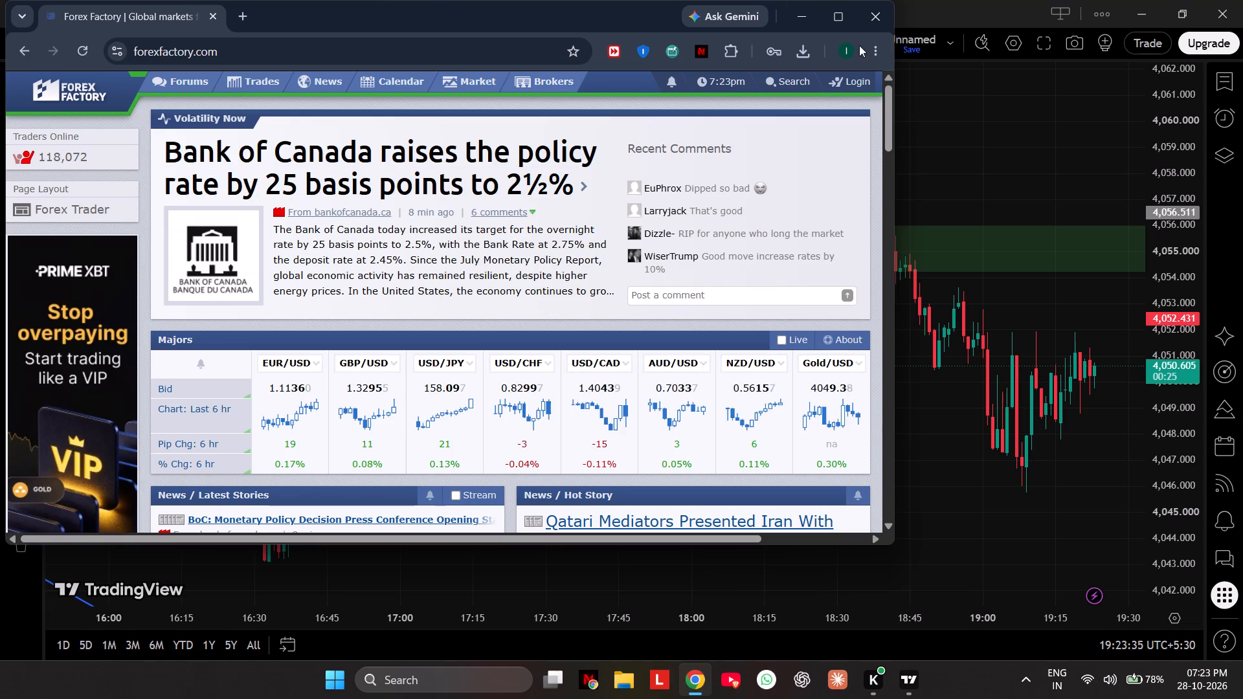
Maximise the browser window and examine today's Forex Factory economic calendar, including the high-impact USD events.
left_click(842, 19)
scroll(555, 377, "down", 6)
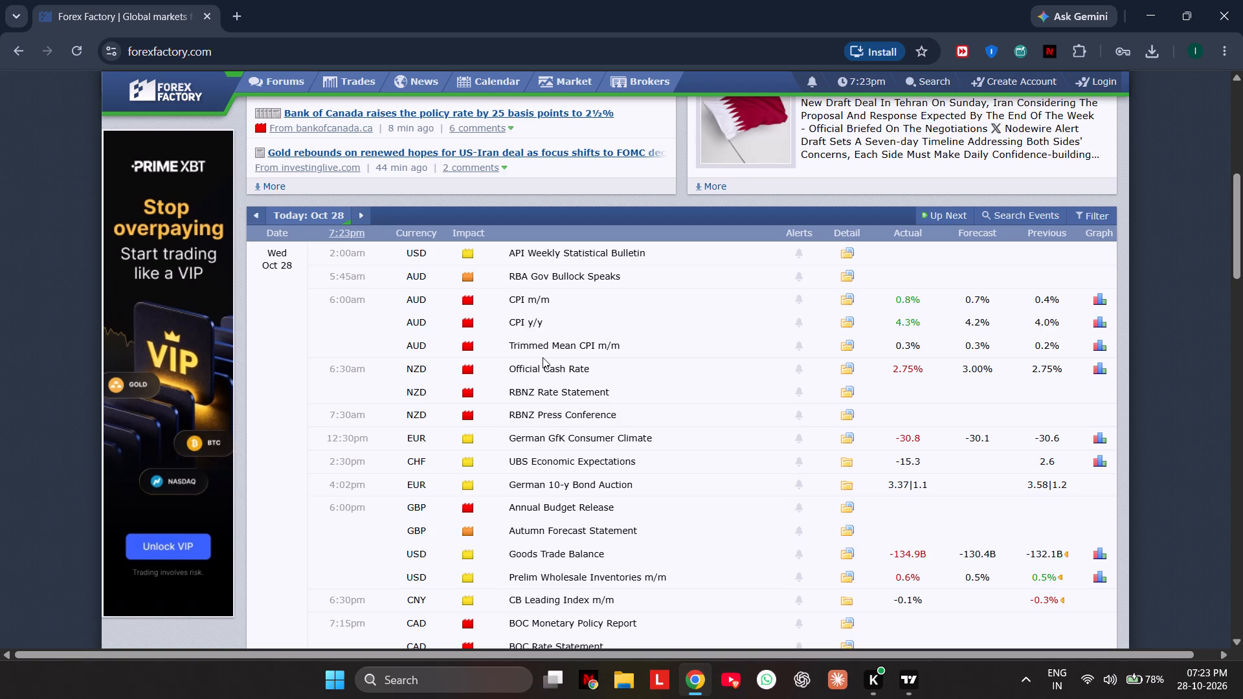
scroll(543, 357, "down", 1)
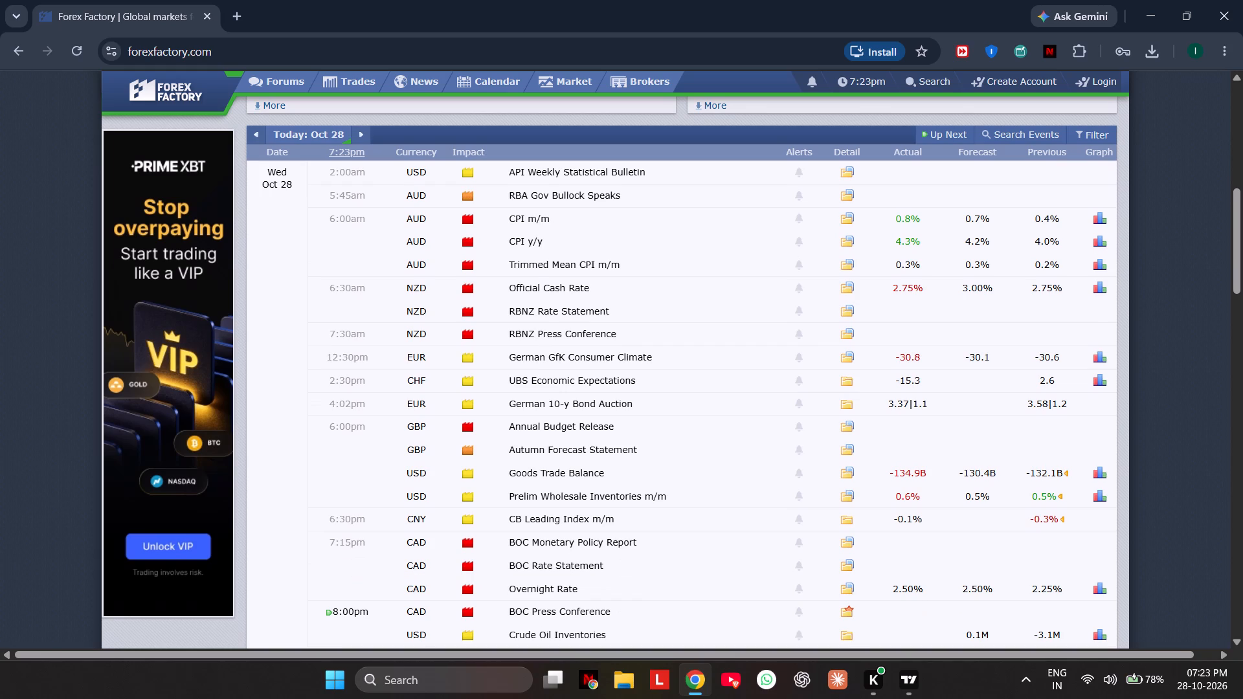
scroll(543, 356, "down", 3)
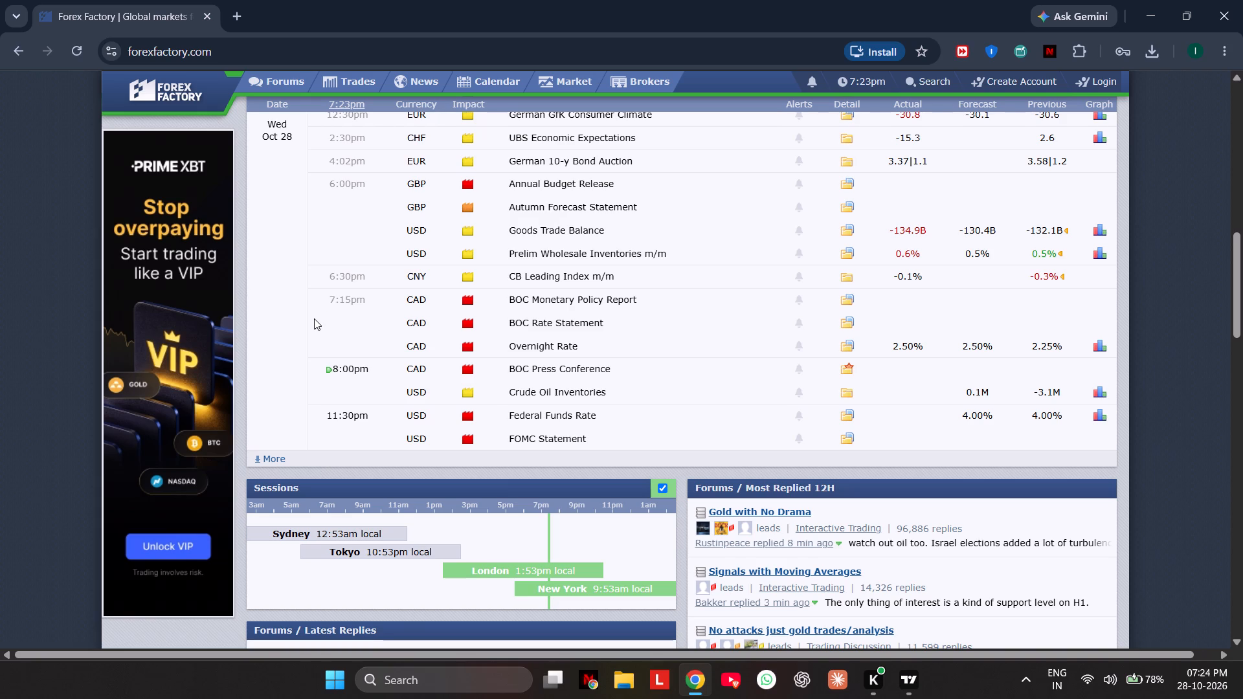
scroll(314, 318, "up", 1)
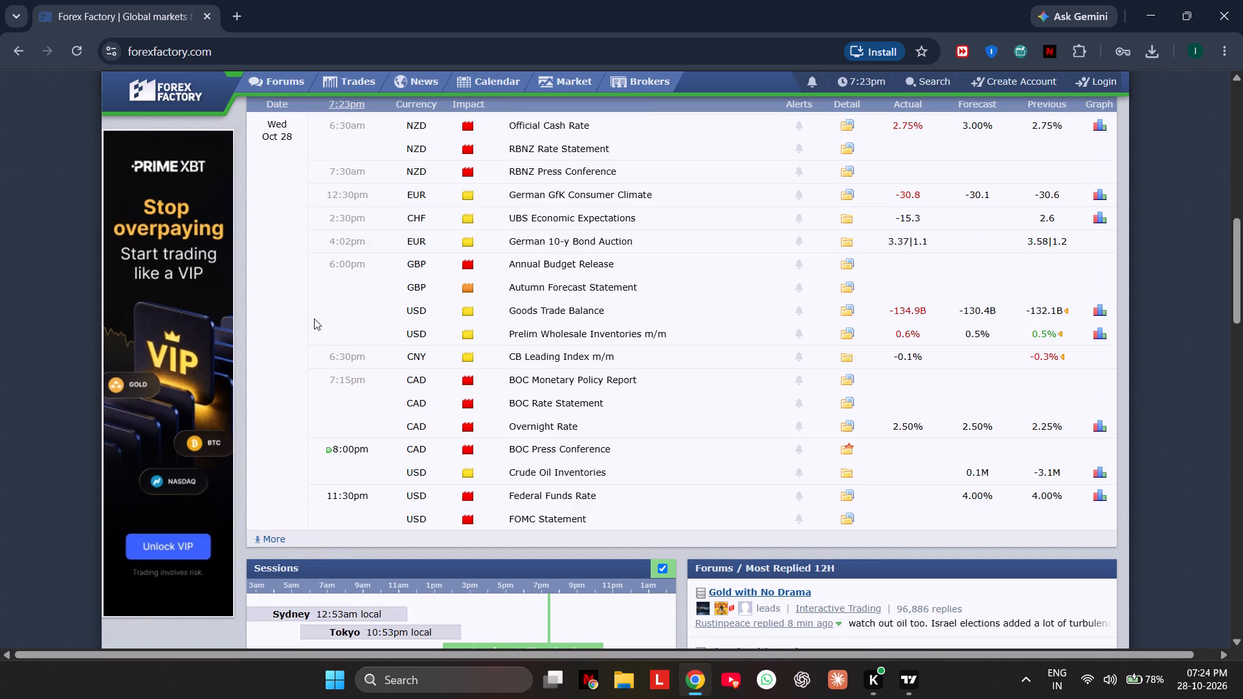
scroll(314, 318, "up", 2)
scroll(314, 318, "down", 4)
scroll(314, 318, "up", 4)
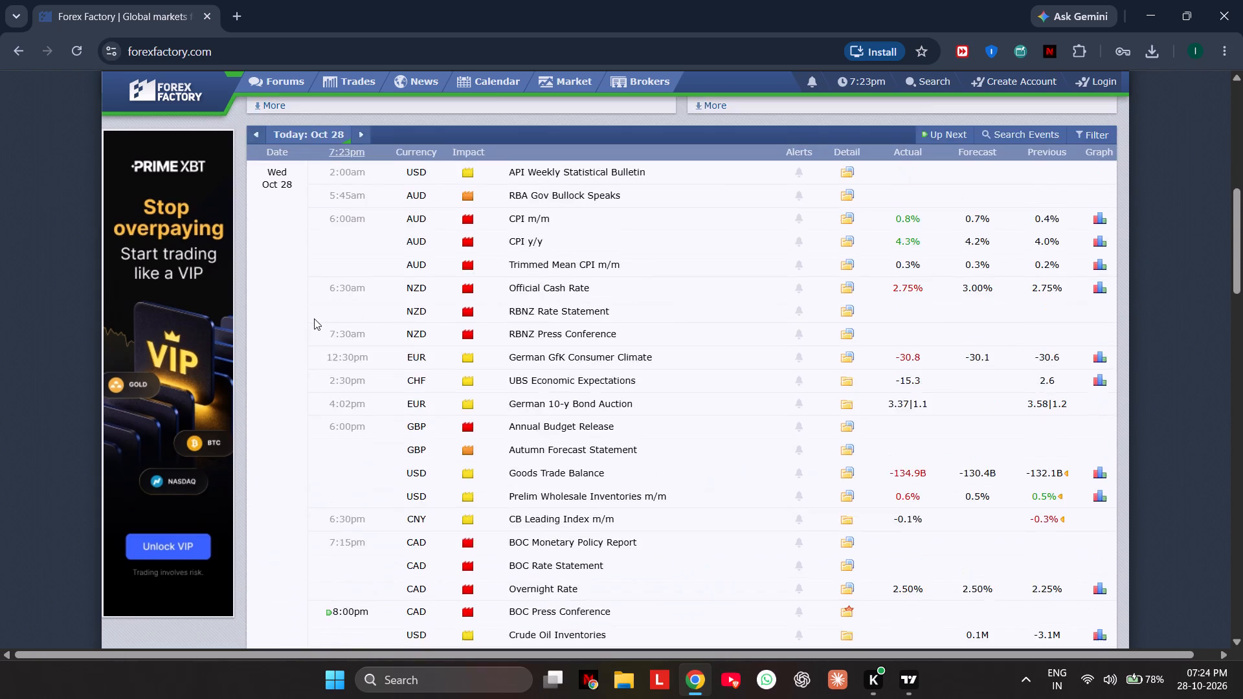
Return to the majors table on the Forex Factory home page and open the EUR/USD market page.
scroll(314, 318, "up", 3)
scroll(480, 253, "up", 5)
left_click(397, 423)
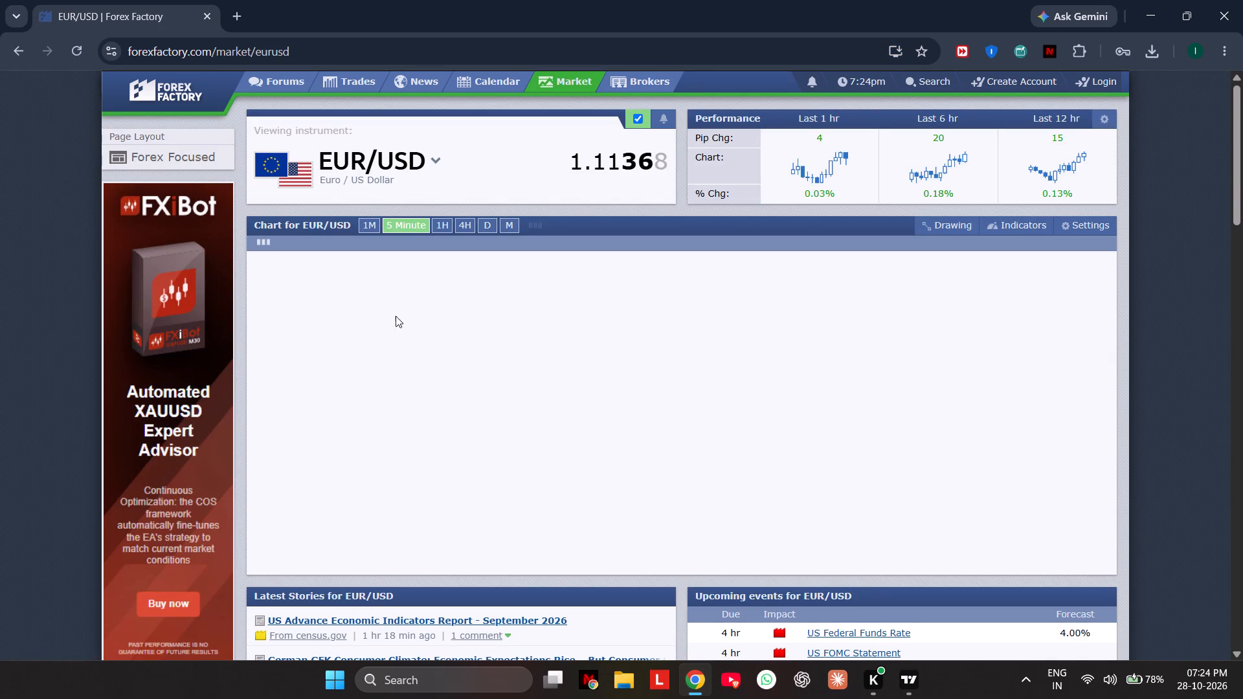
Switch the Forex Factory market page from EUR/USD to Gold/USD and examine its 5-minute chart.
left_click(411, 162)
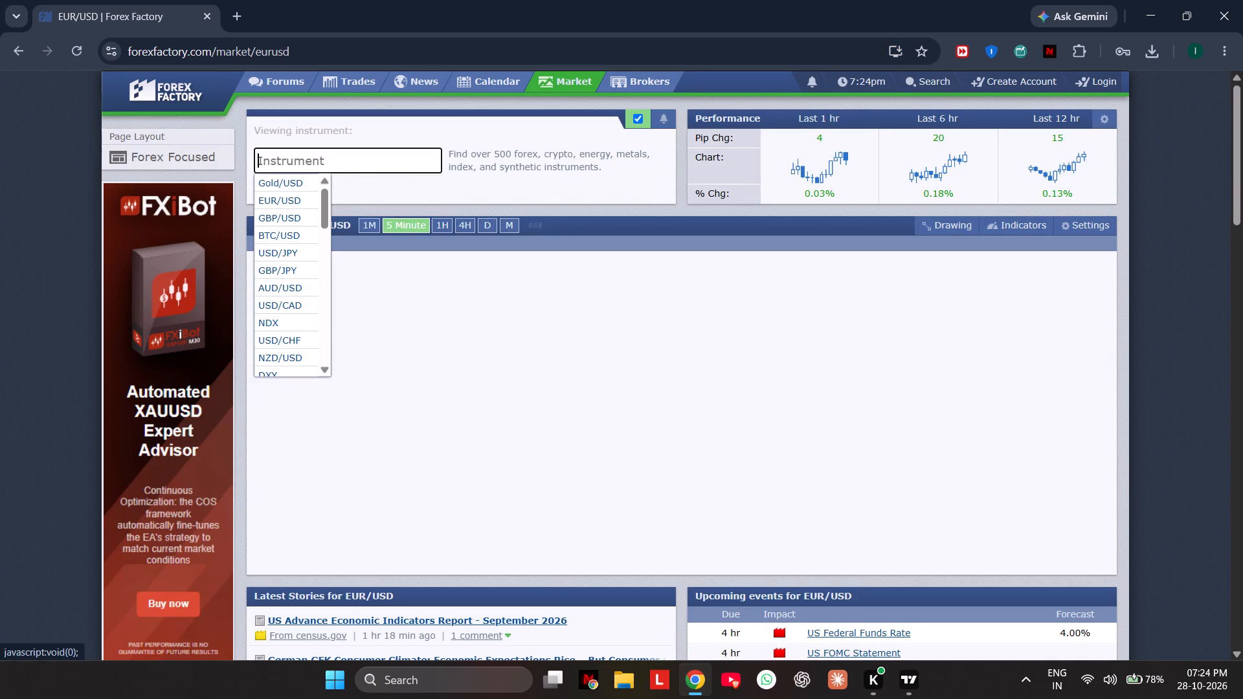
left_click(282, 188)
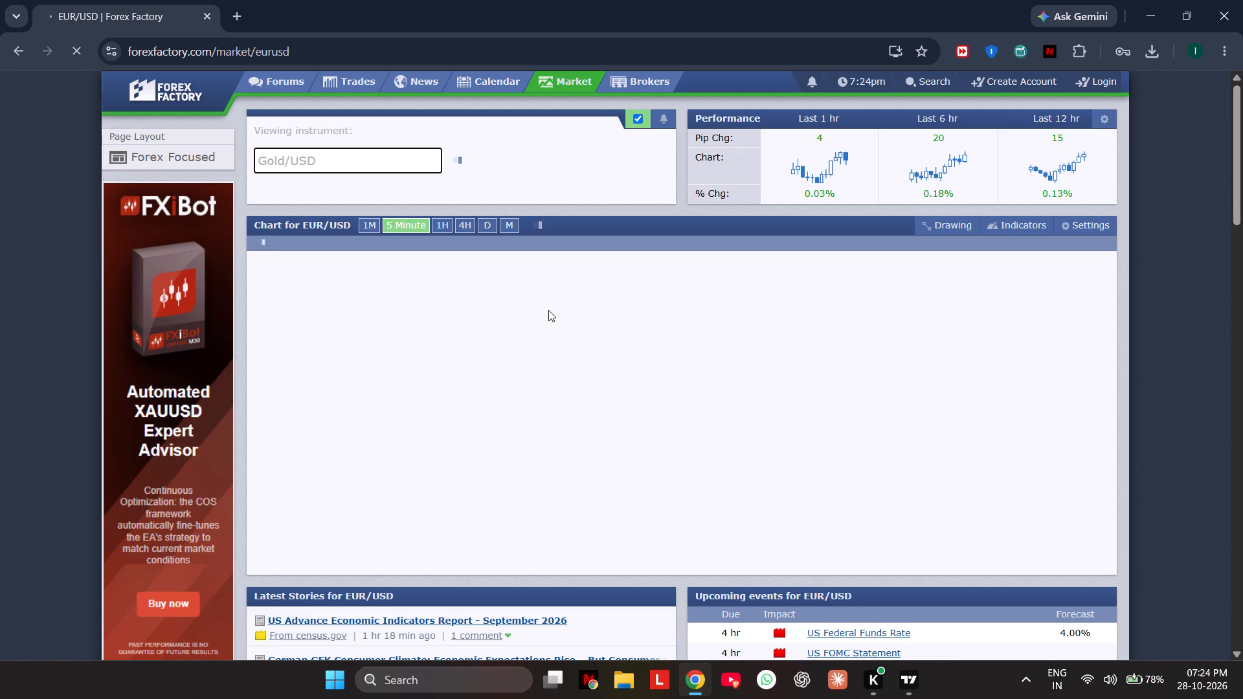
scroll(550, 345, "down", 4)
scroll(649, 552, "down", 4)
scroll(648, 561, "up", 3)
scroll(648, 561, "down", 3)
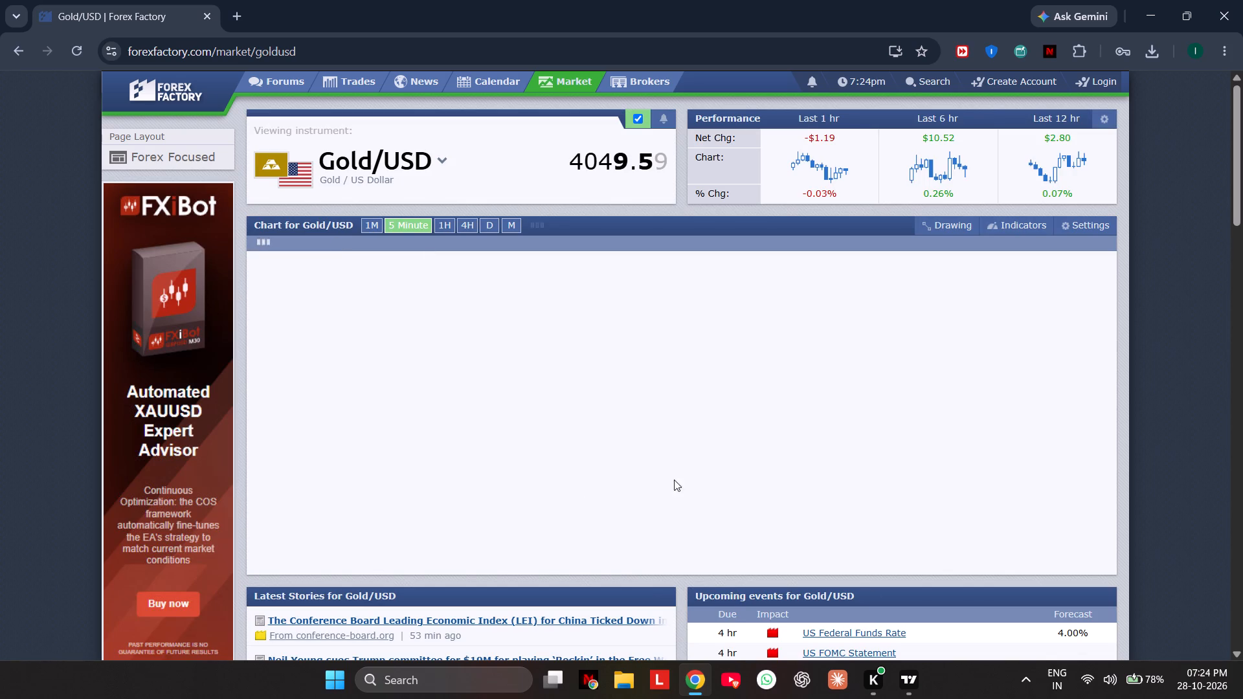
scroll(712, 604, "down", 3)
scroll(712, 604, "up", 3)
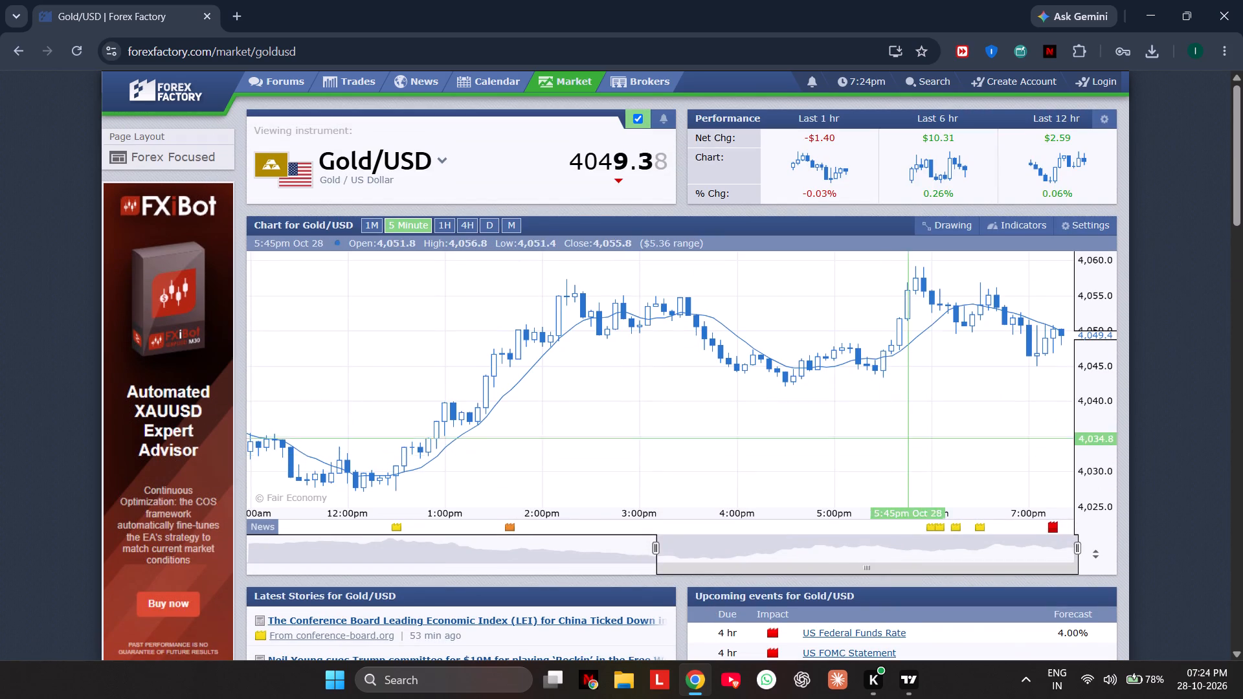
left_click_drag(902, 435, 618, 441)
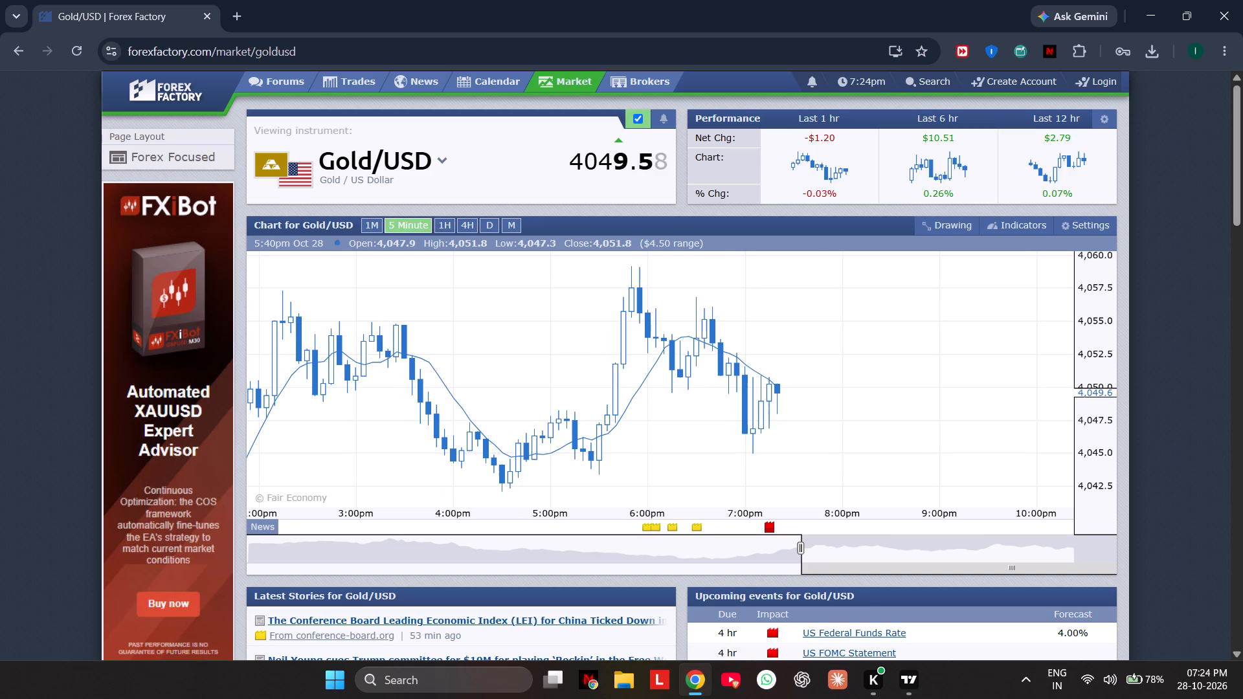
left_click_drag(618, 441, 620, 441)
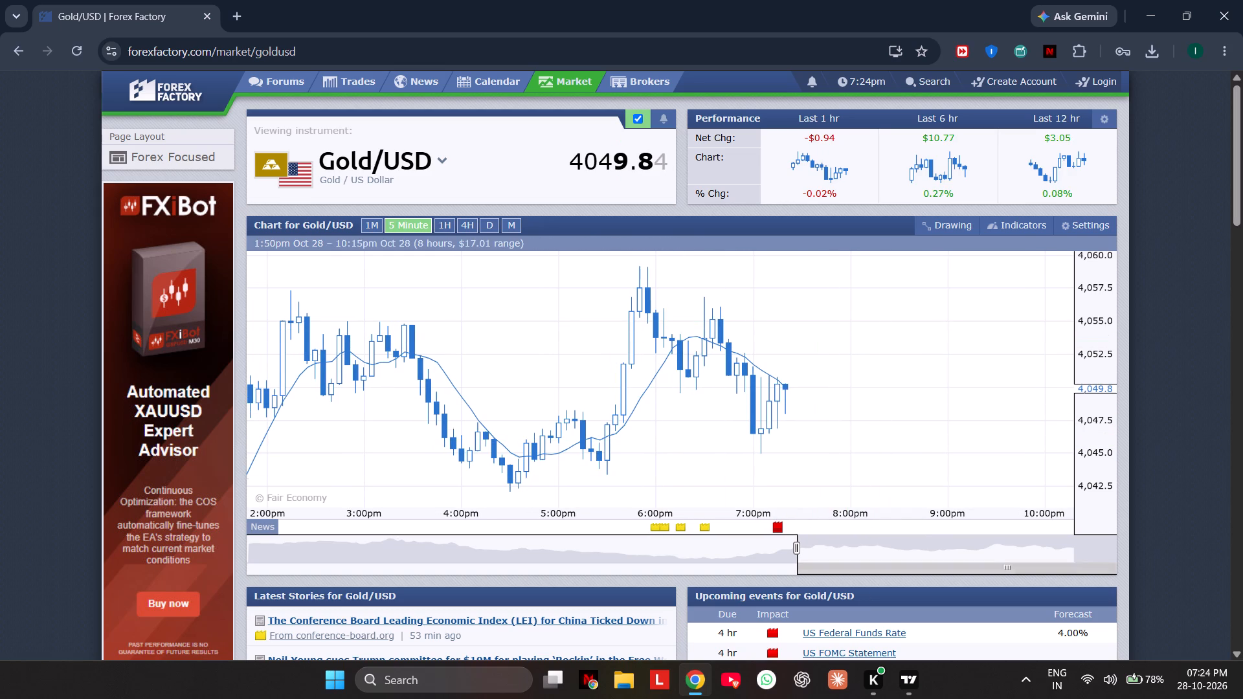
Switch to TradingView and examine the XAUUSD 1-minute chart, comparing recent price action with the green zone and the drawn levels.
left_click(901, 674)
left_click_drag(915, 501, 820, 482)
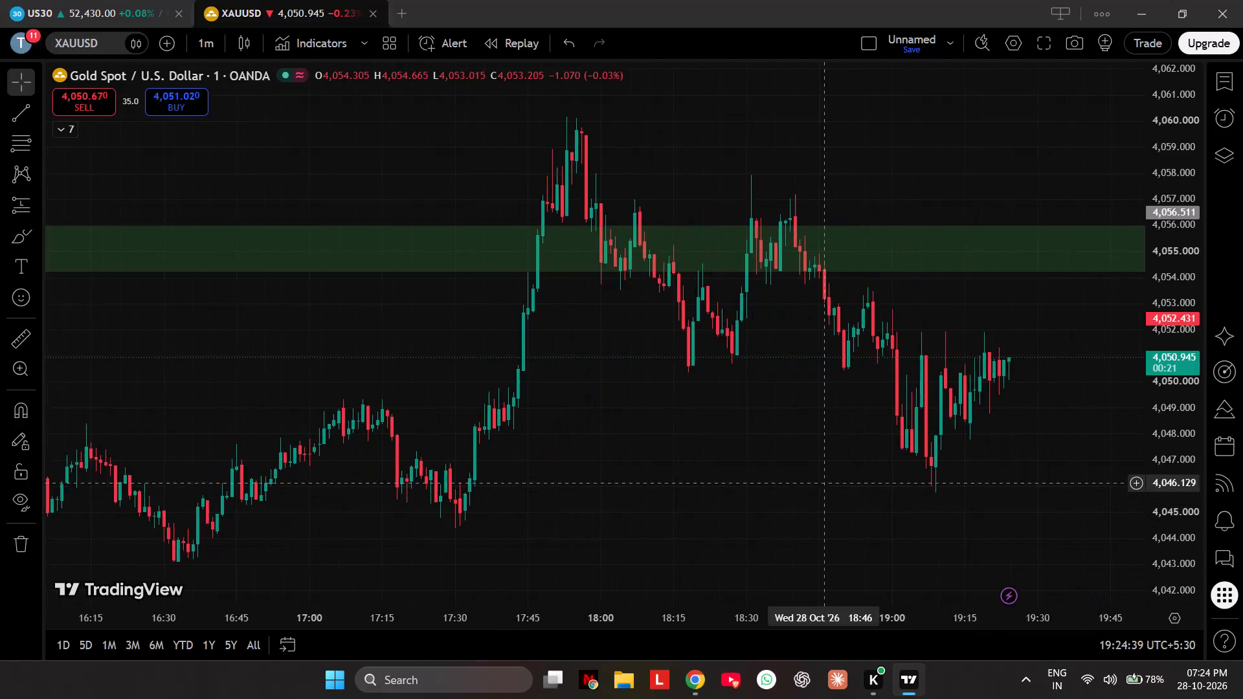
left_click_drag(820, 482, 669, 449)
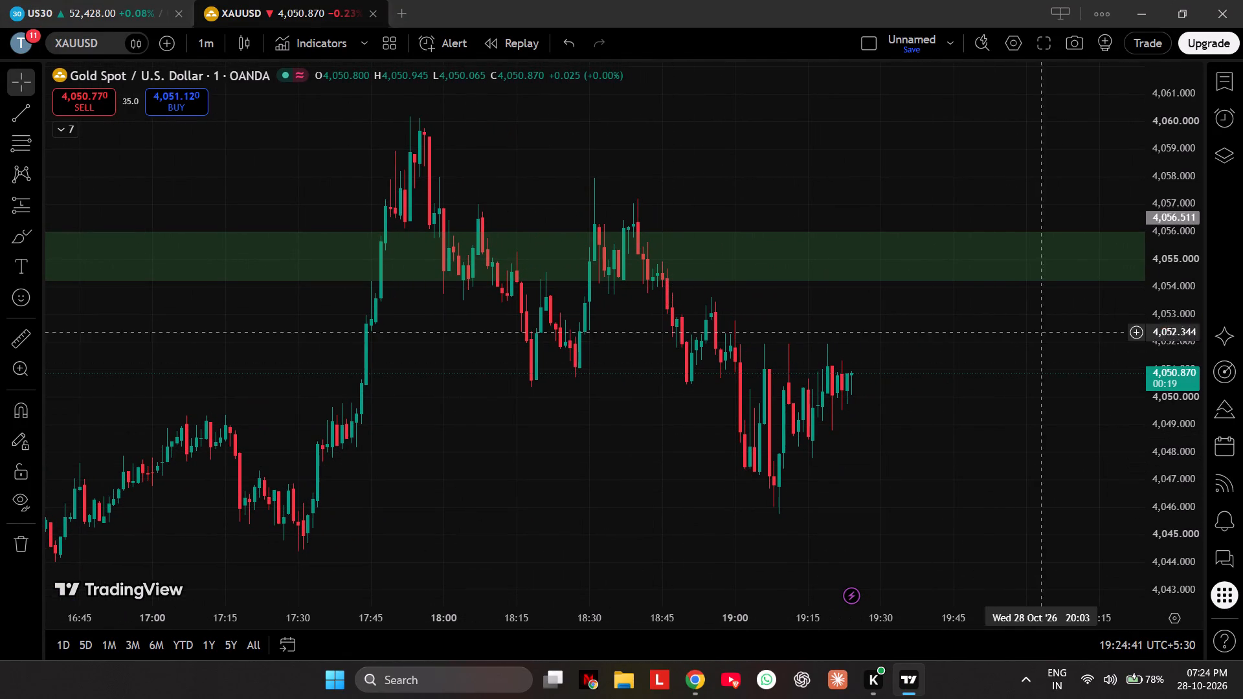
scroll(849, 489, "down", 3)
left_click_drag(924, 515, 825, 440)
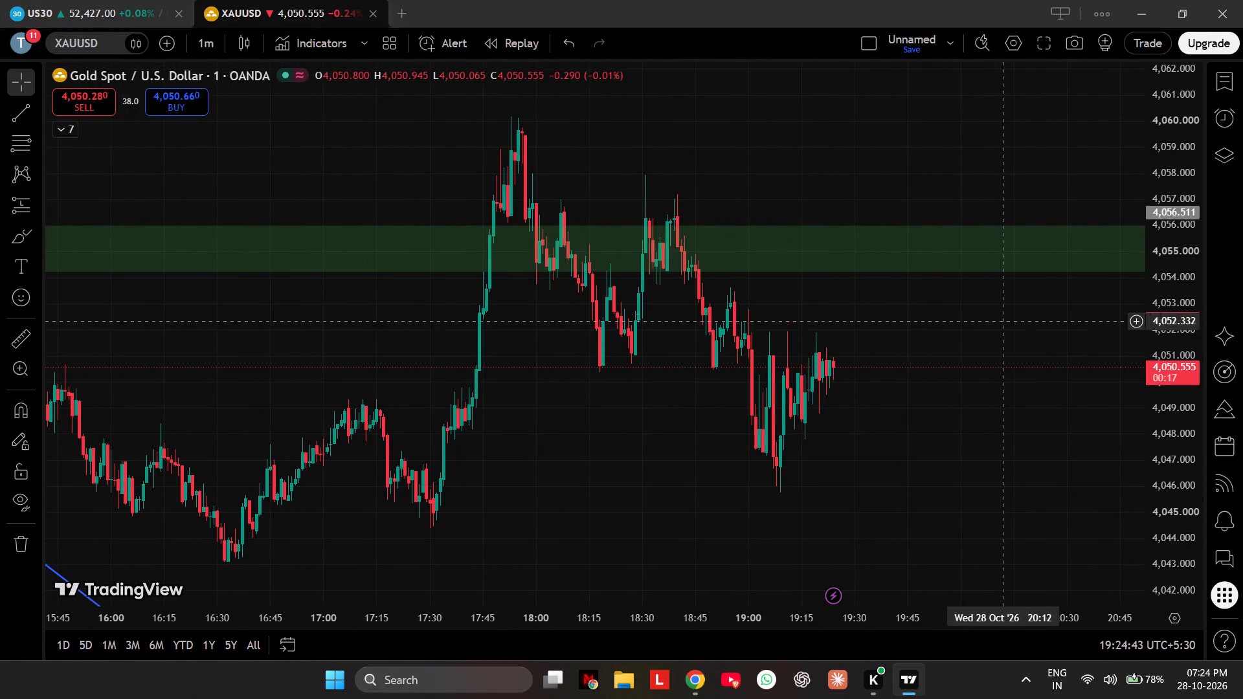
scroll(1180, 450, "down", 5)
left_click_drag(1009, 491, 961, 406)
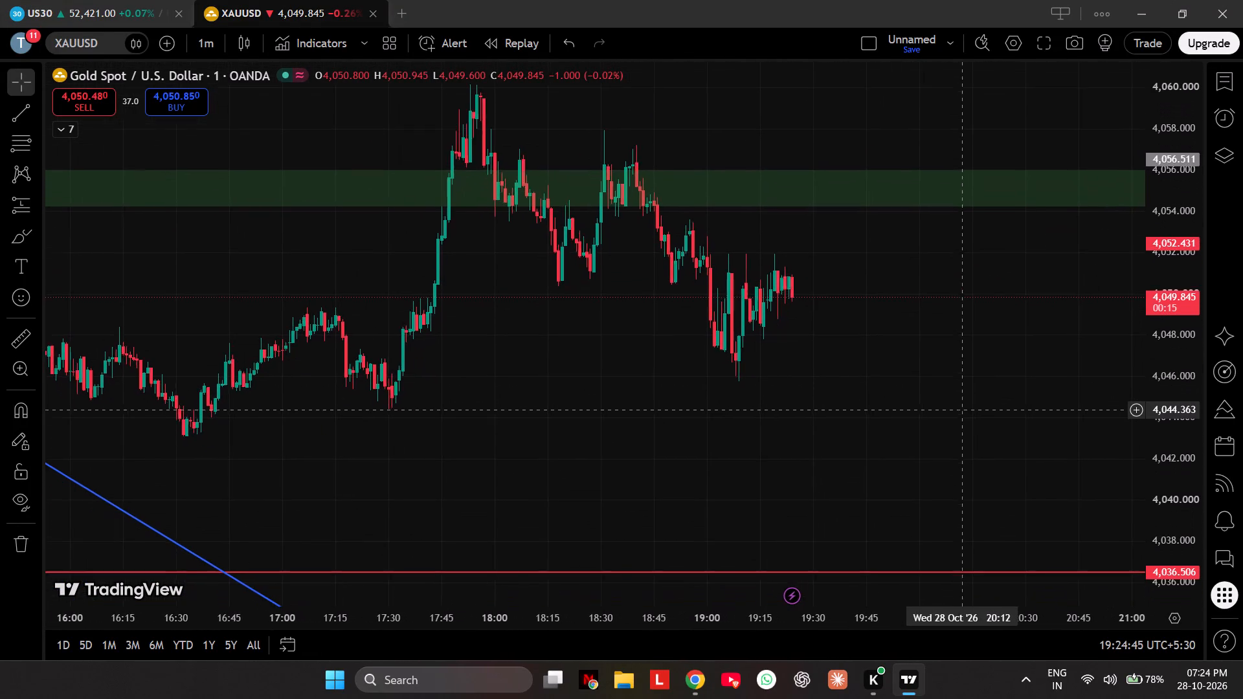
left_click_drag(961, 406, 959, 403)
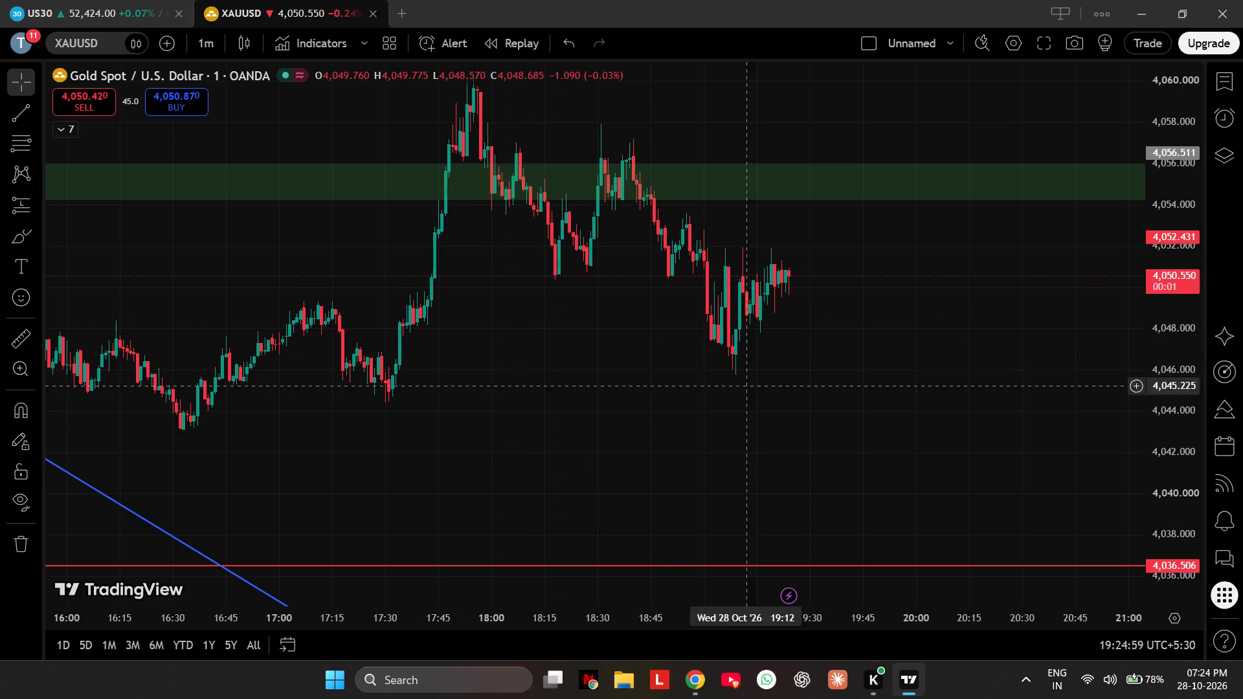
left_click_drag(668, 432, 644, 438)
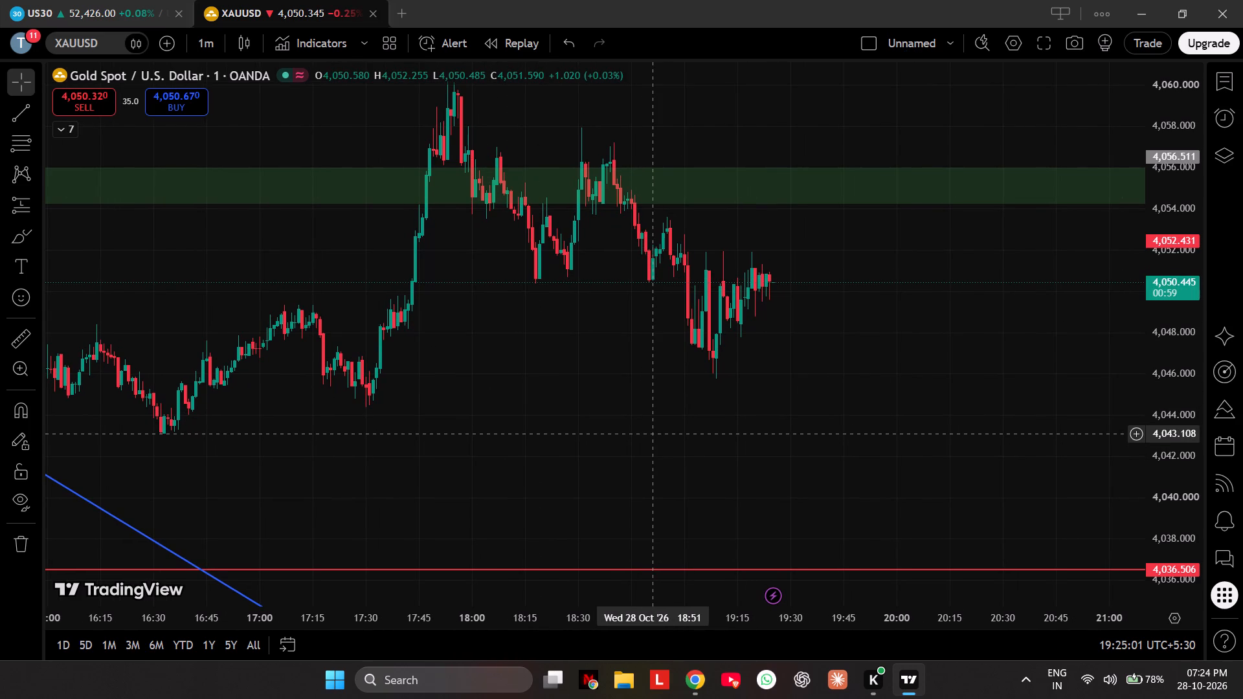
left_click_drag(631, 410, 590, 386)
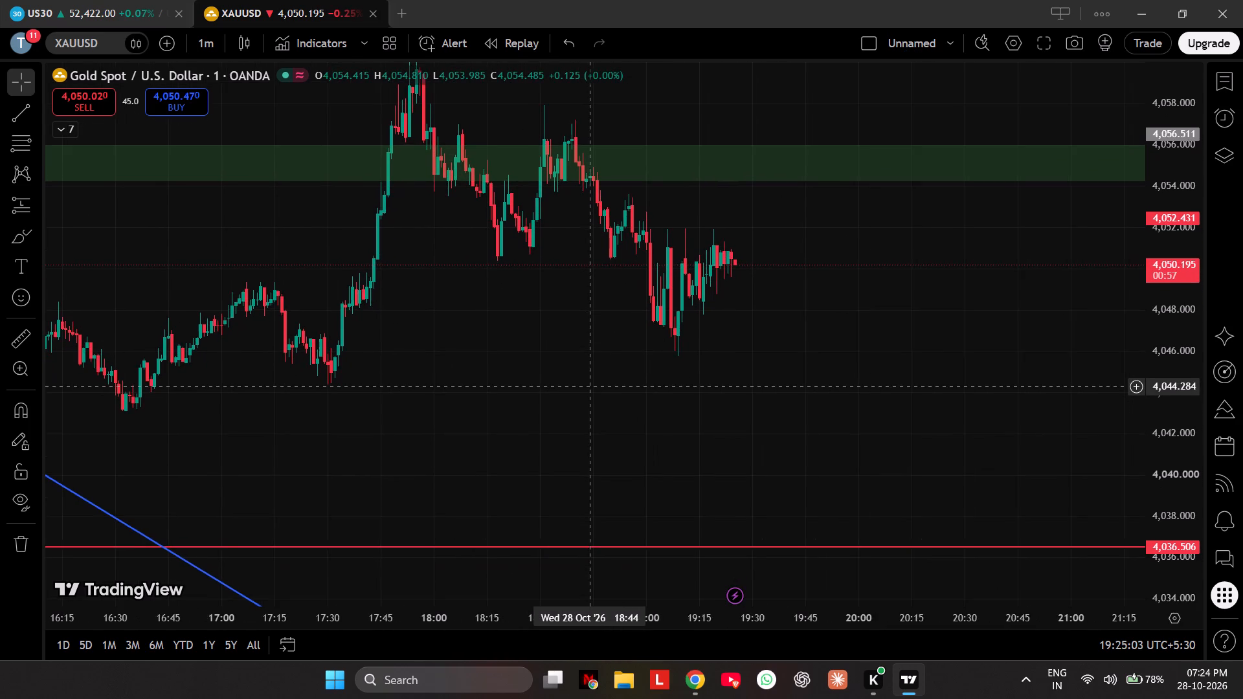
left_click_drag(590, 386, 579, 403)
scroll(579, 403, "down", 5)
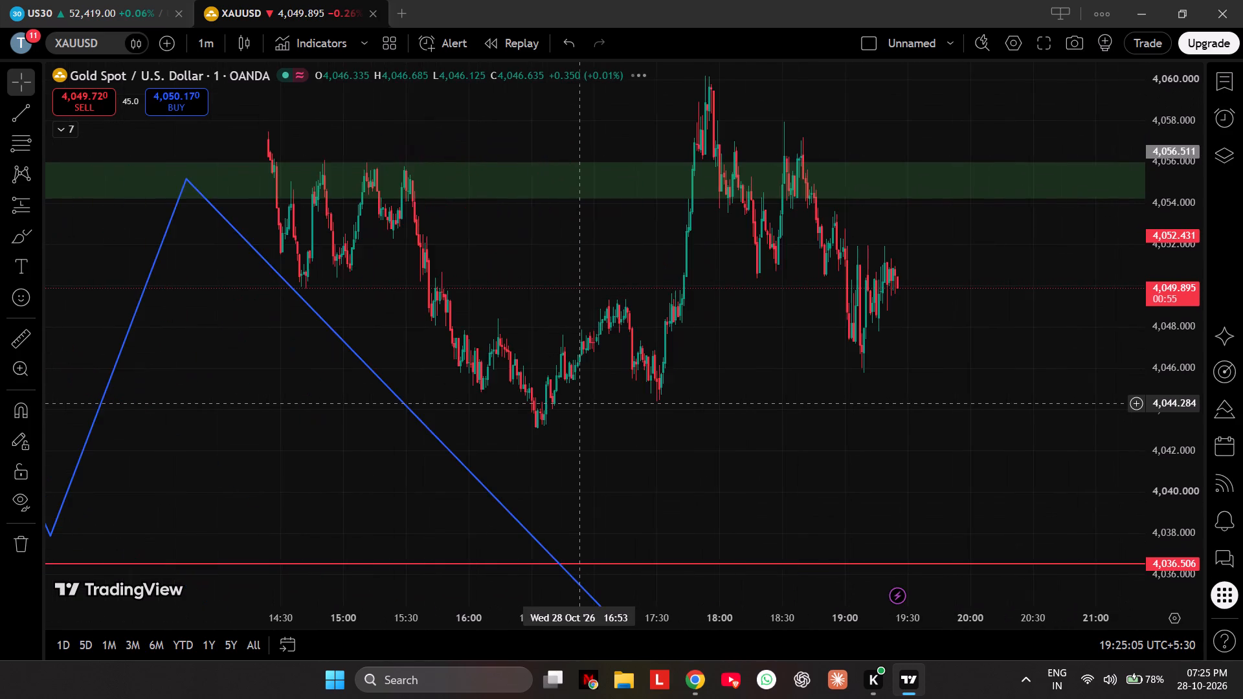
scroll(579, 403, "up", 4)
left_click_drag(751, 444, 737, 421)
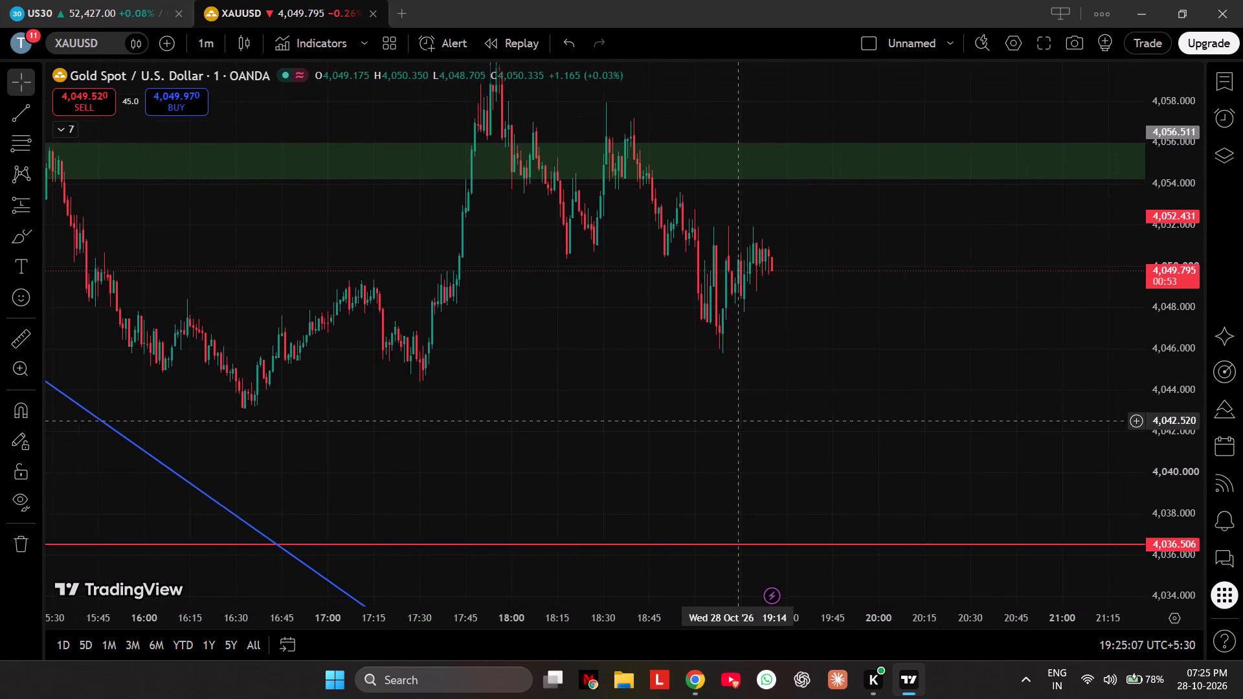
scroll(735, 419, "down", 5)
left_click_drag(785, 490, 773, 477)
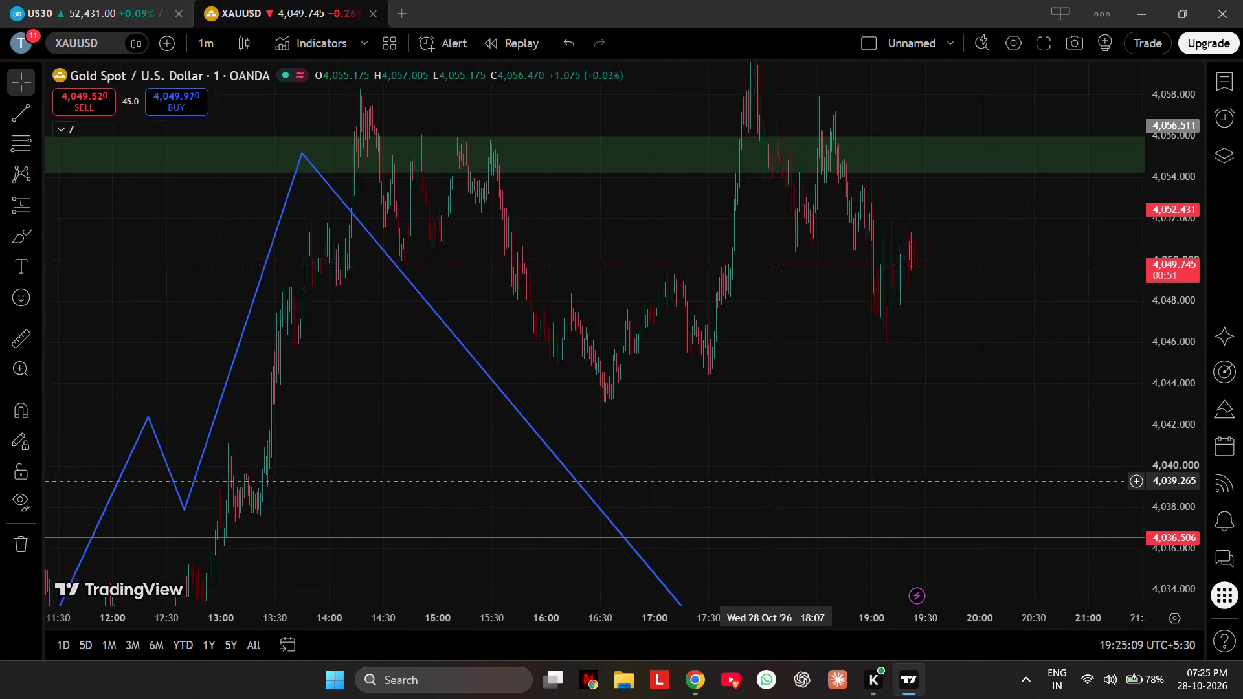
left_click_drag(773, 477, 599, 518)
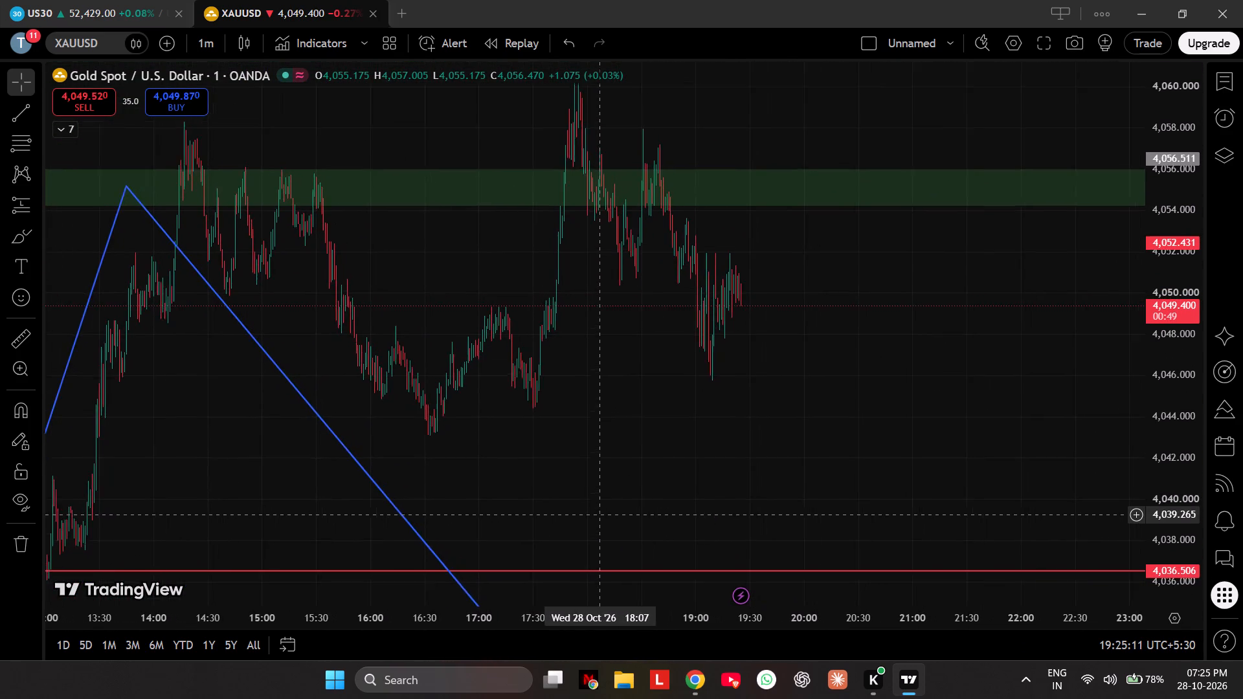
left_click_drag(599, 518, 581, 533)
scroll(581, 533, "up", 5)
left_click_drag(520, 486, 535, 487)
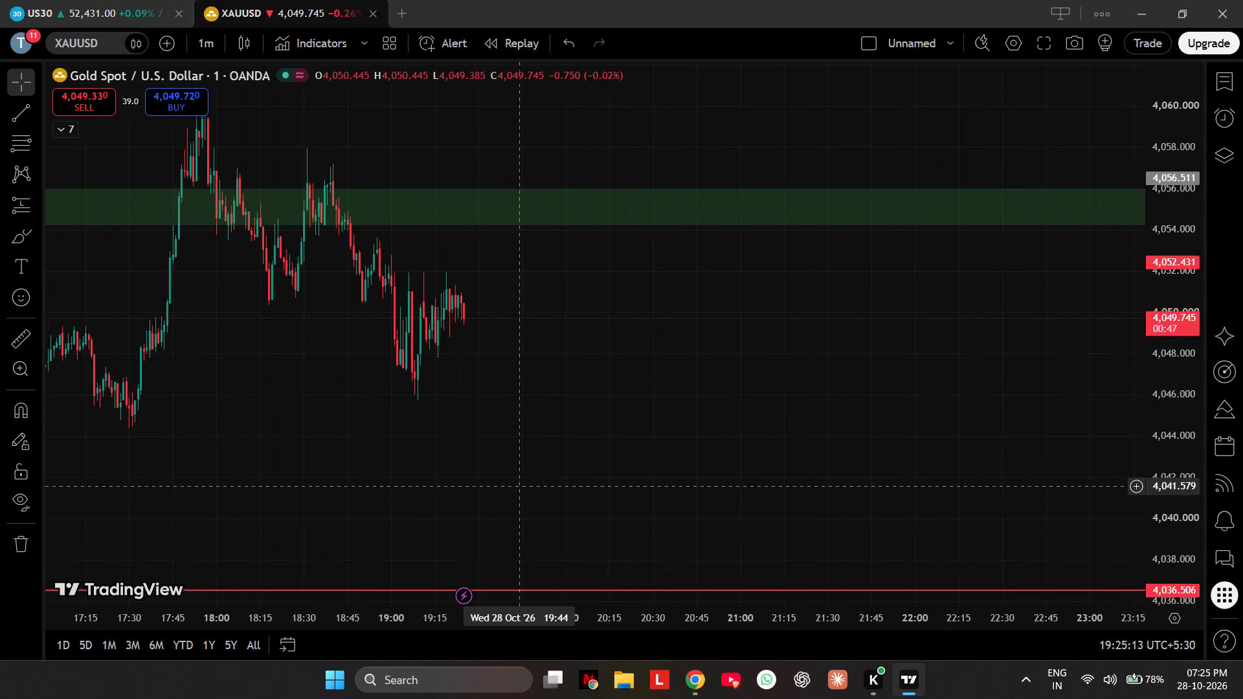
left_click_drag(535, 487, 857, 465)
scroll(853, 462, "up", 4)
left_click_drag(744, 469, 825, 450)
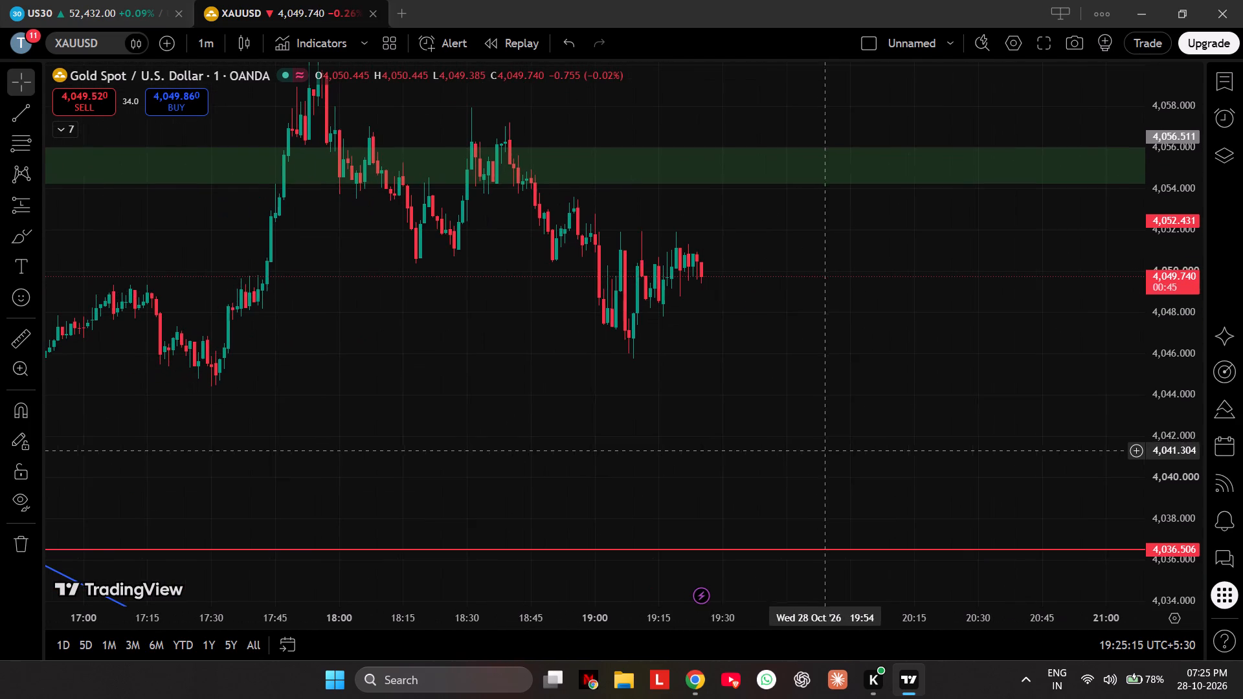
left_click_drag(825, 450, 825, 450)
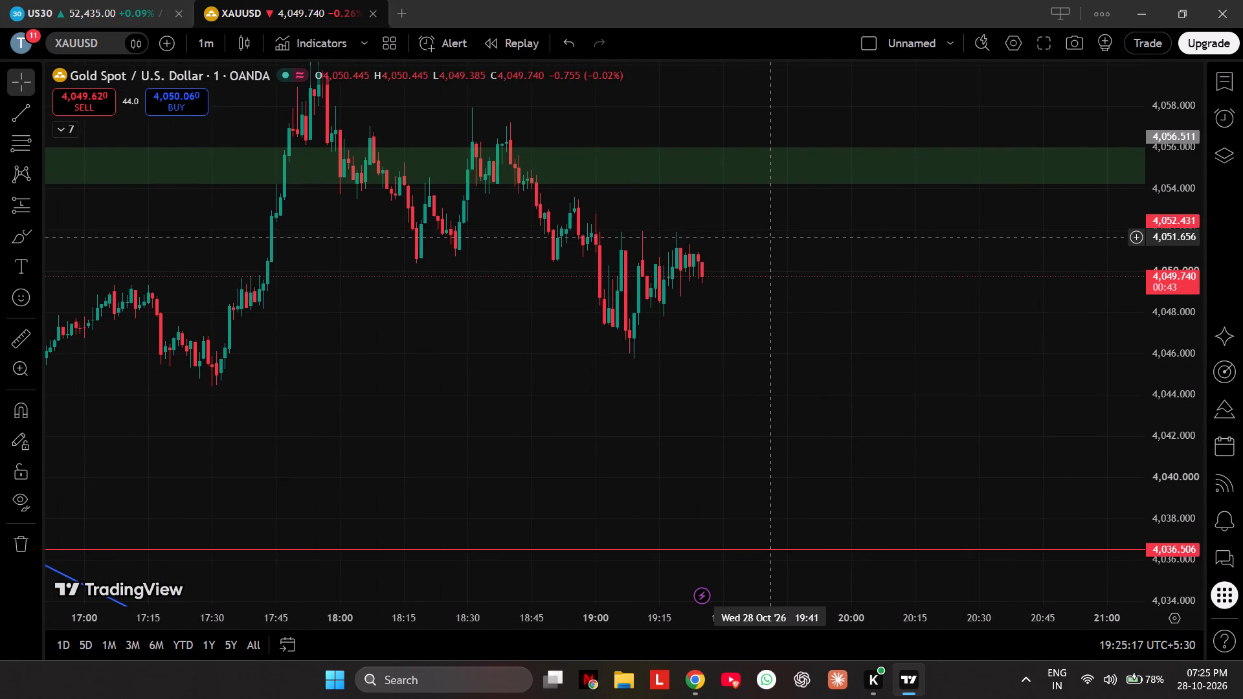
left_click_drag(778, 394, 761, 370)
scroll(761, 366, "down", 4)
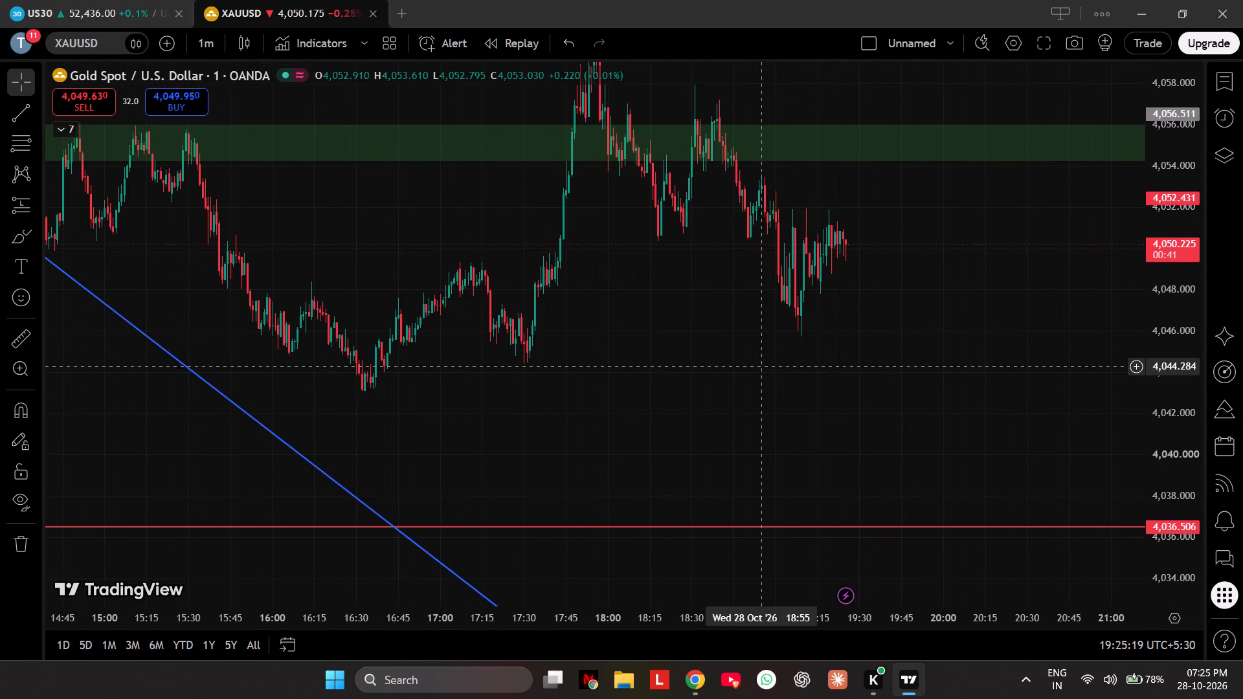
scroll(791, 374, "up", 5)
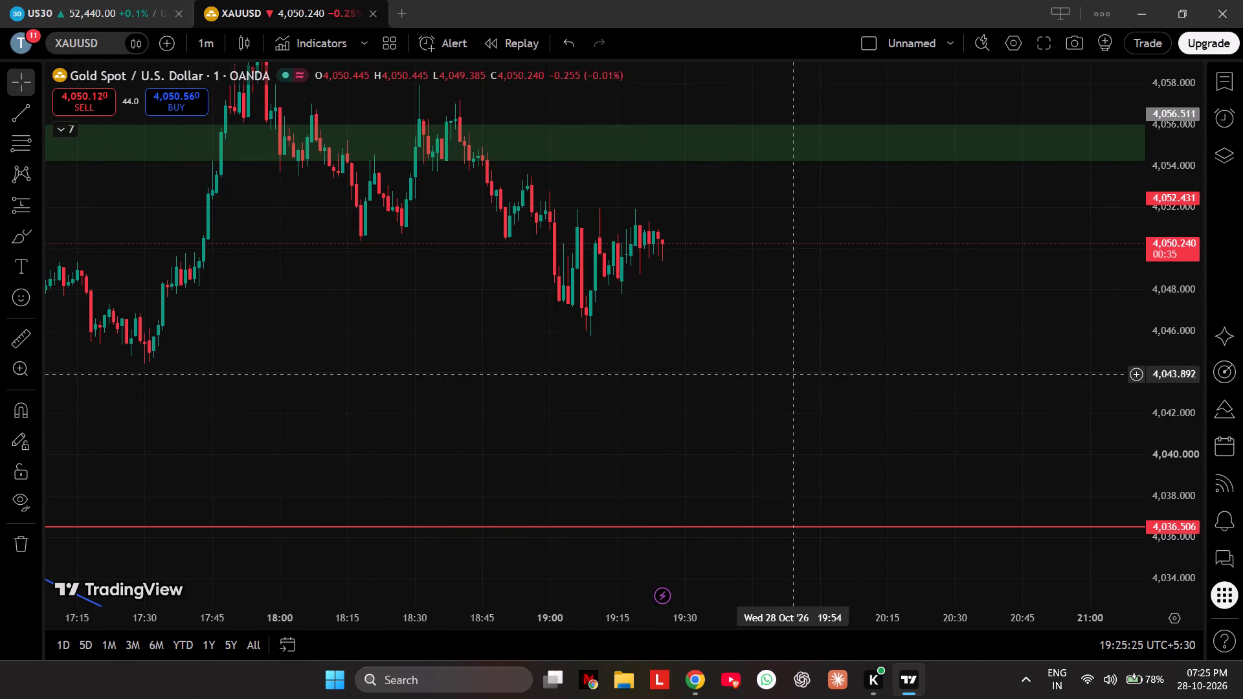
scroll(791, 374, "down", 1)
scroll(791, 374, "up", 2)
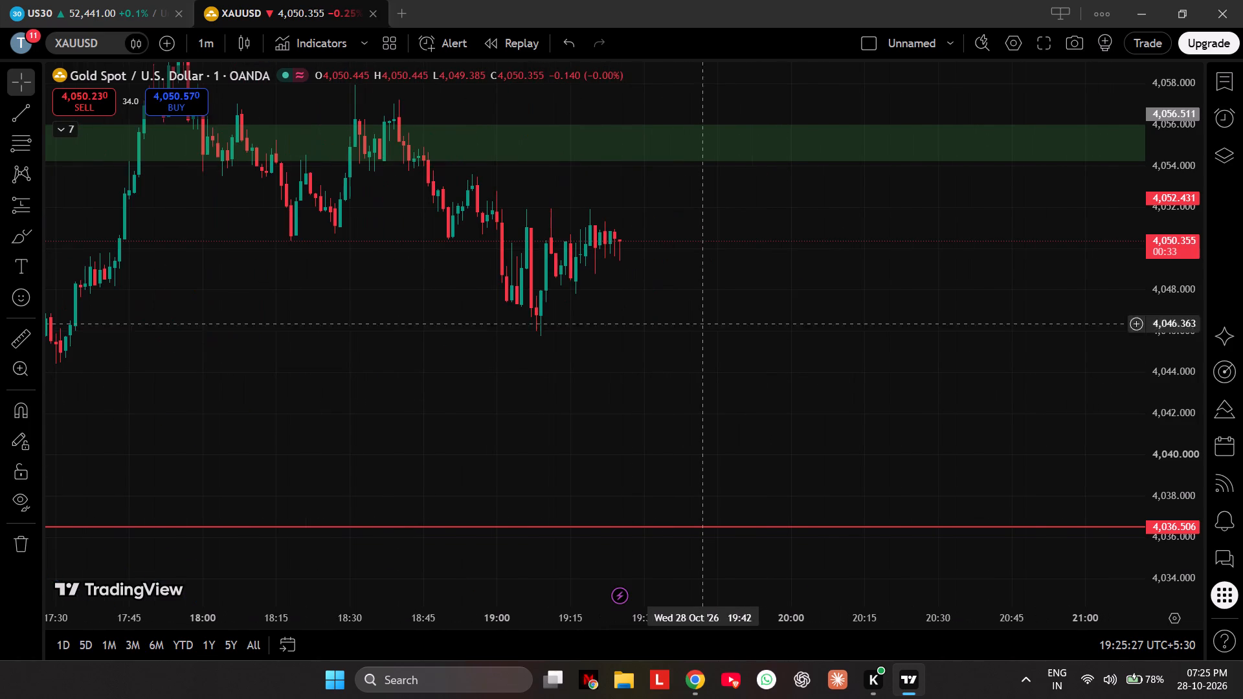
Switch the XAUUSD chart to the 5-minute interval and reset the chart view.
left_click(205, 54)
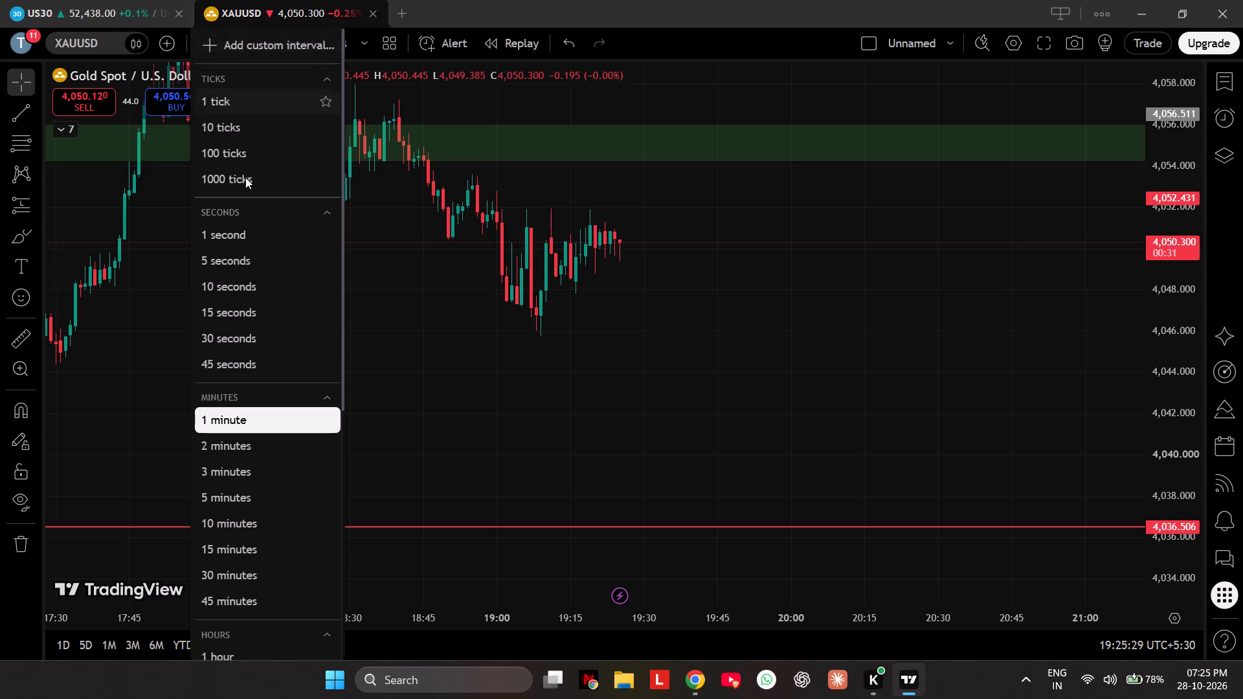
left_click(232, 505)
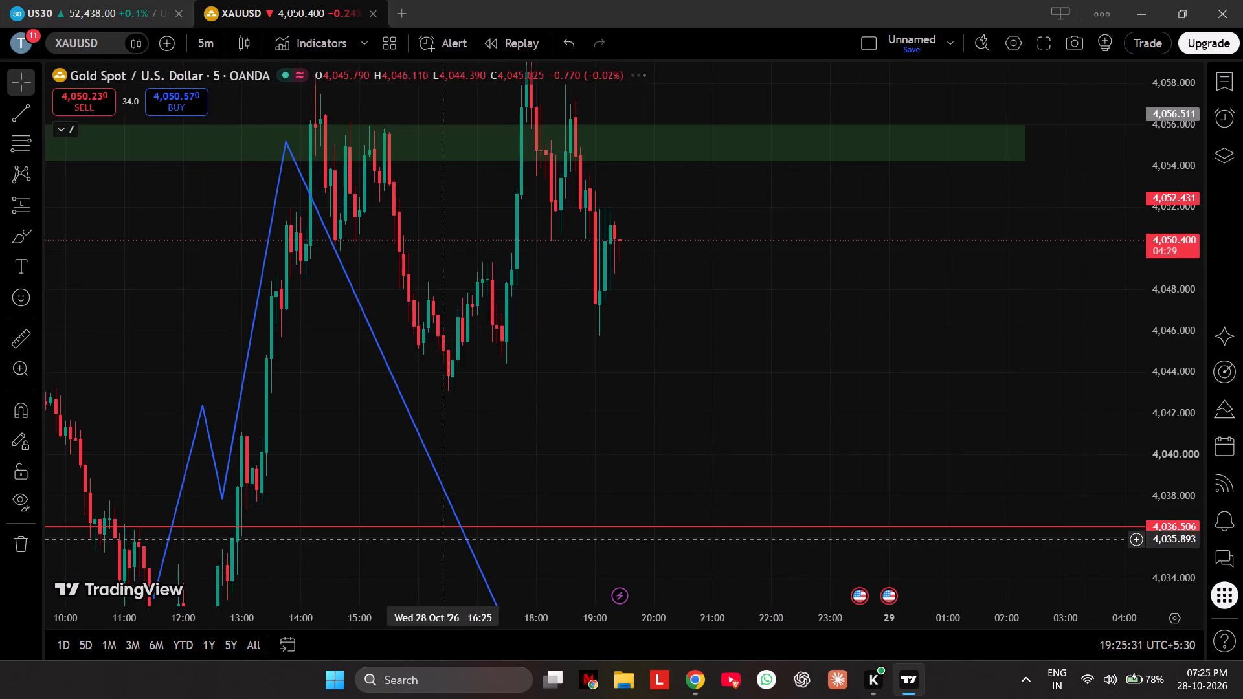
left_click(666, 571)
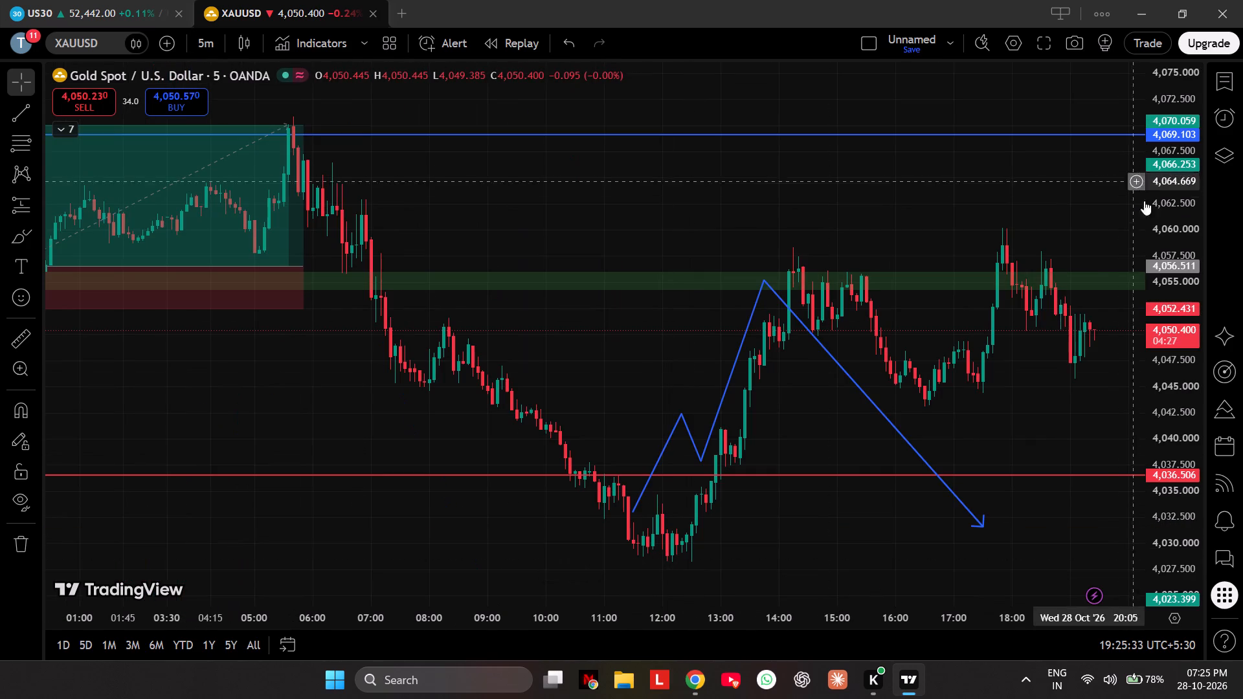
Examine the XAUUSD 5-minute price action around the green zone, the blue projection path and the red horizontal line.
scroll(1189, 384, "up", 2)
scroll(1047, 437, "up", 3)
left_click_drag(1047, 437, 755, 391)
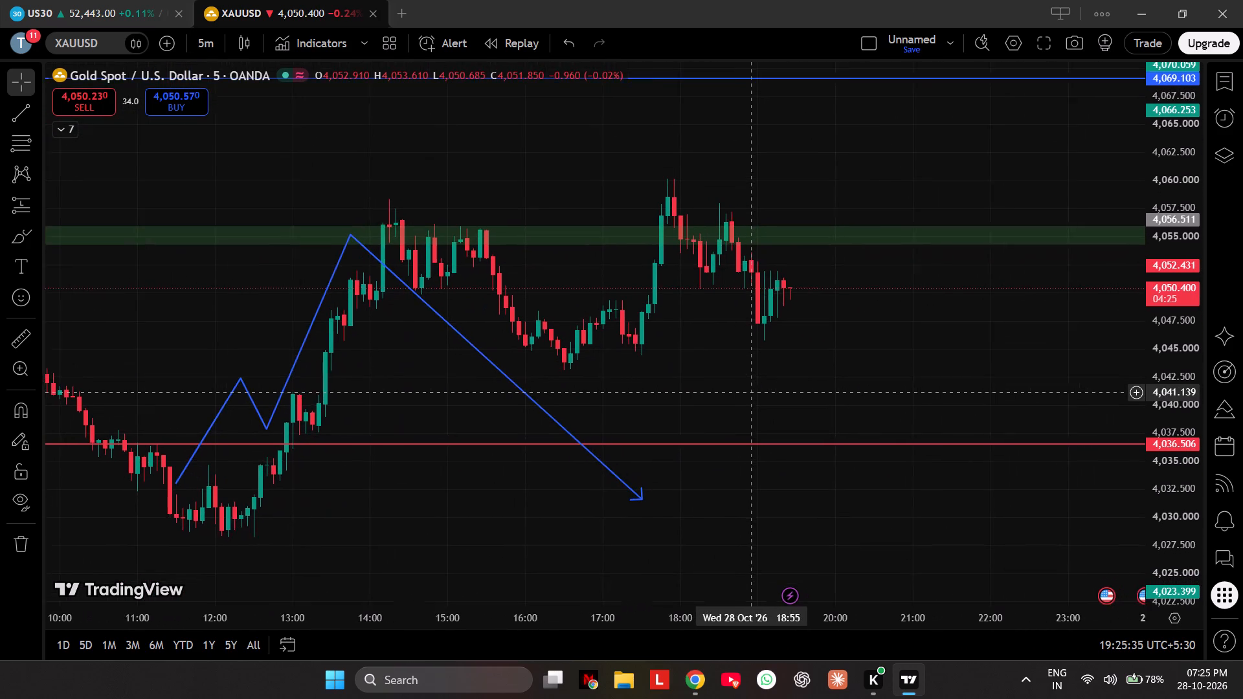
left_click_drag(755, 391, 767, 386)
scroll(1167, 457, "up", 5)
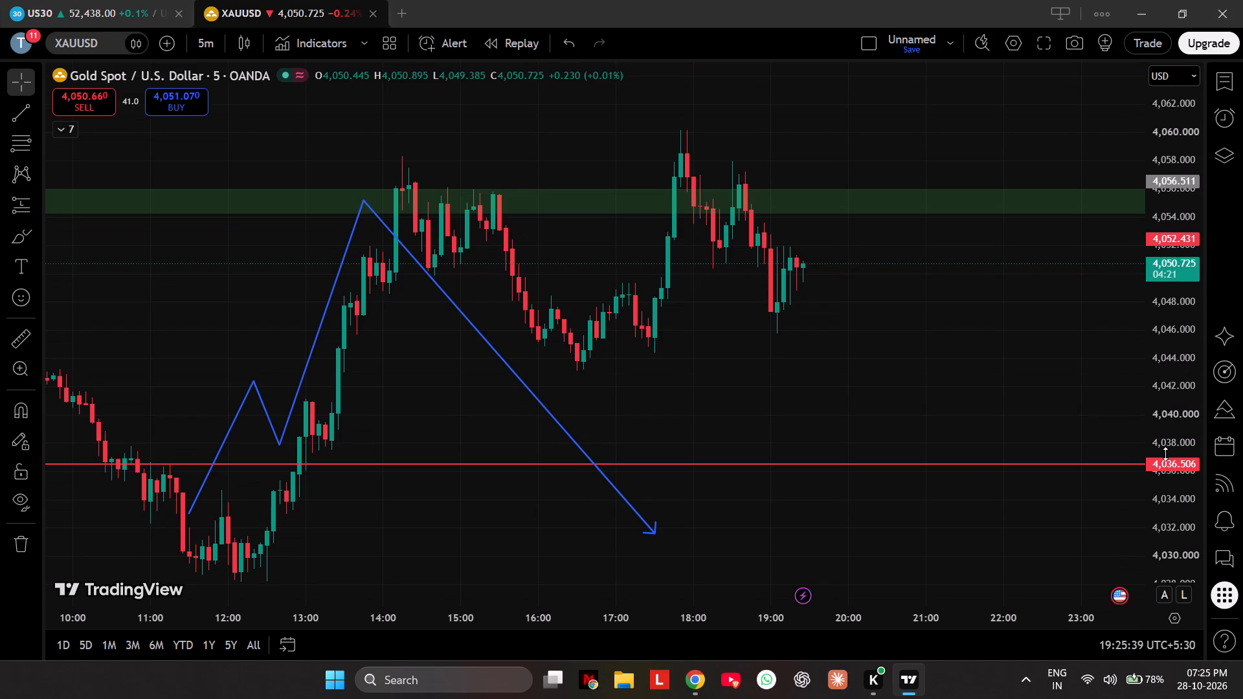
scroll(1165, 454, "down", 3)
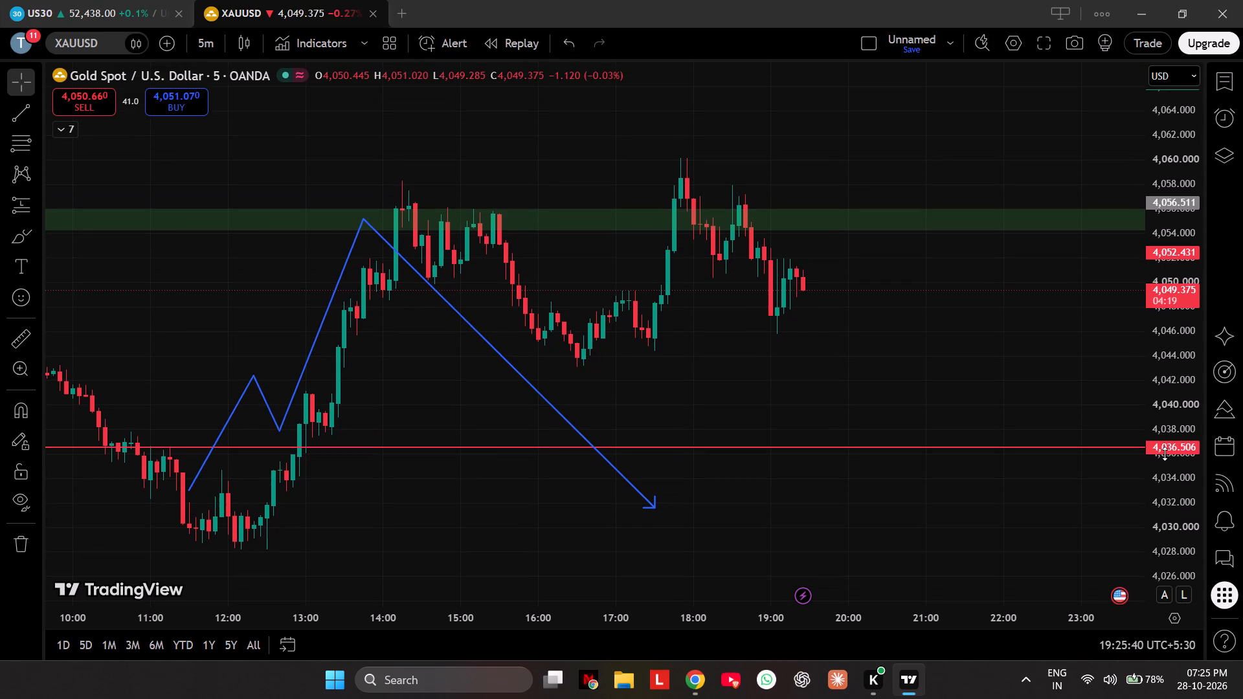
scroll(805, 482, "down", 3)
left_click_drag(882, 556, 822, 482)
scroll(821, 482, "up", 3)
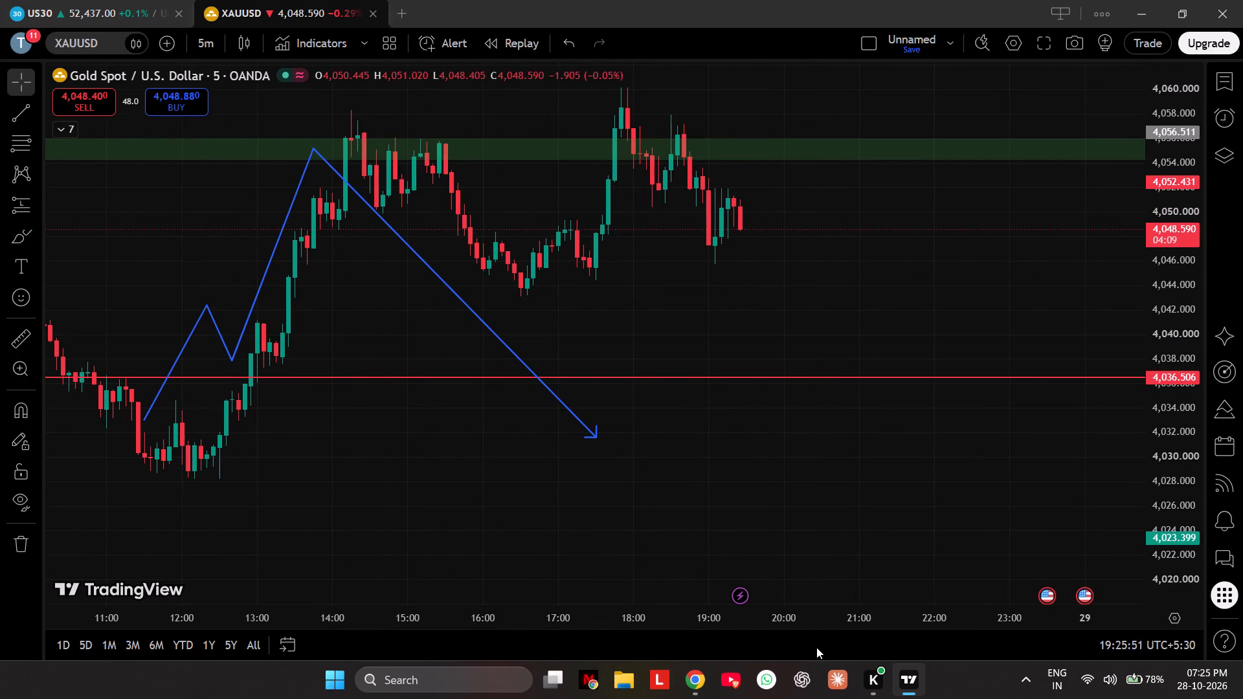
Minimise the TradingView window to return to the Forex Factory Gold/USD page in Chrome.
left_click(1141, 10)
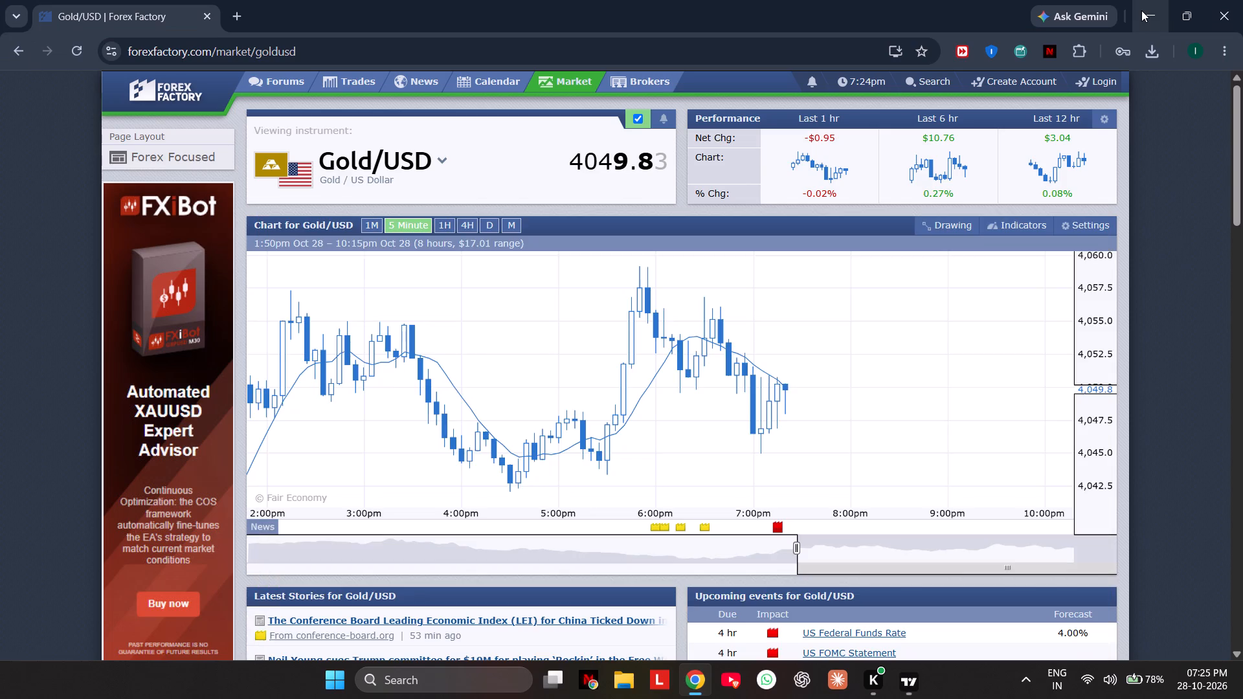
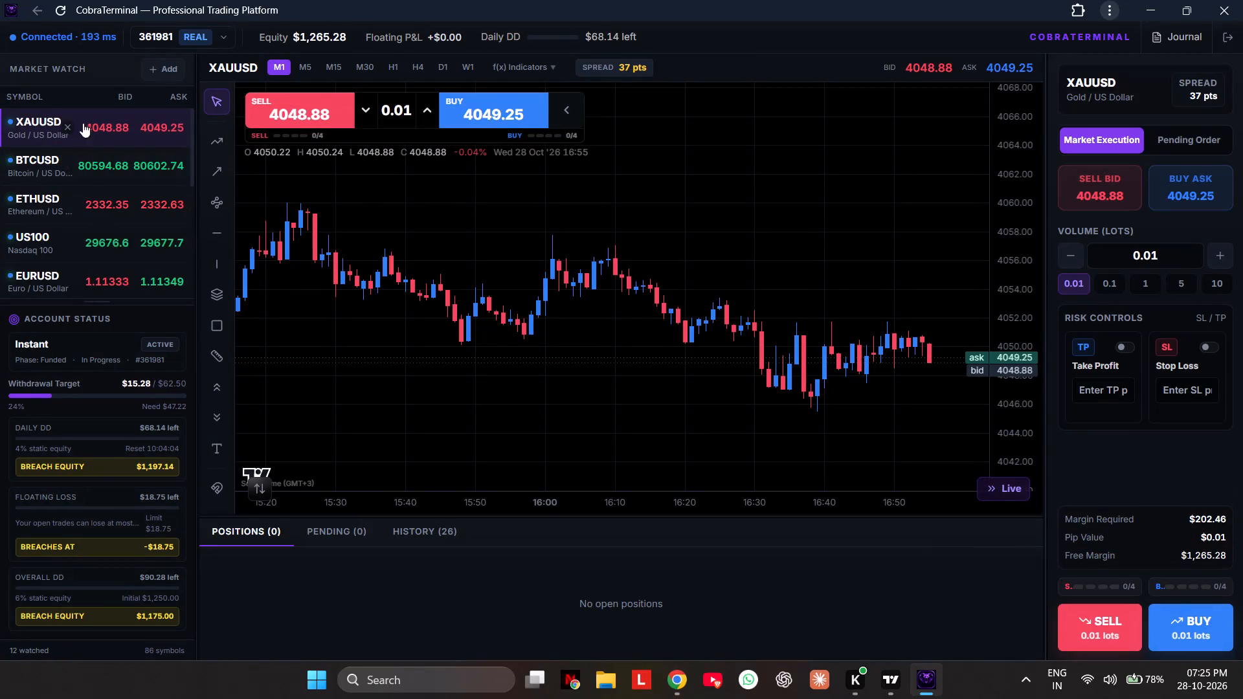
Sell 0.02 lots of XAUUSD at market in CobraTerminal.
left_click(427, 110)
left_click(264, 96)
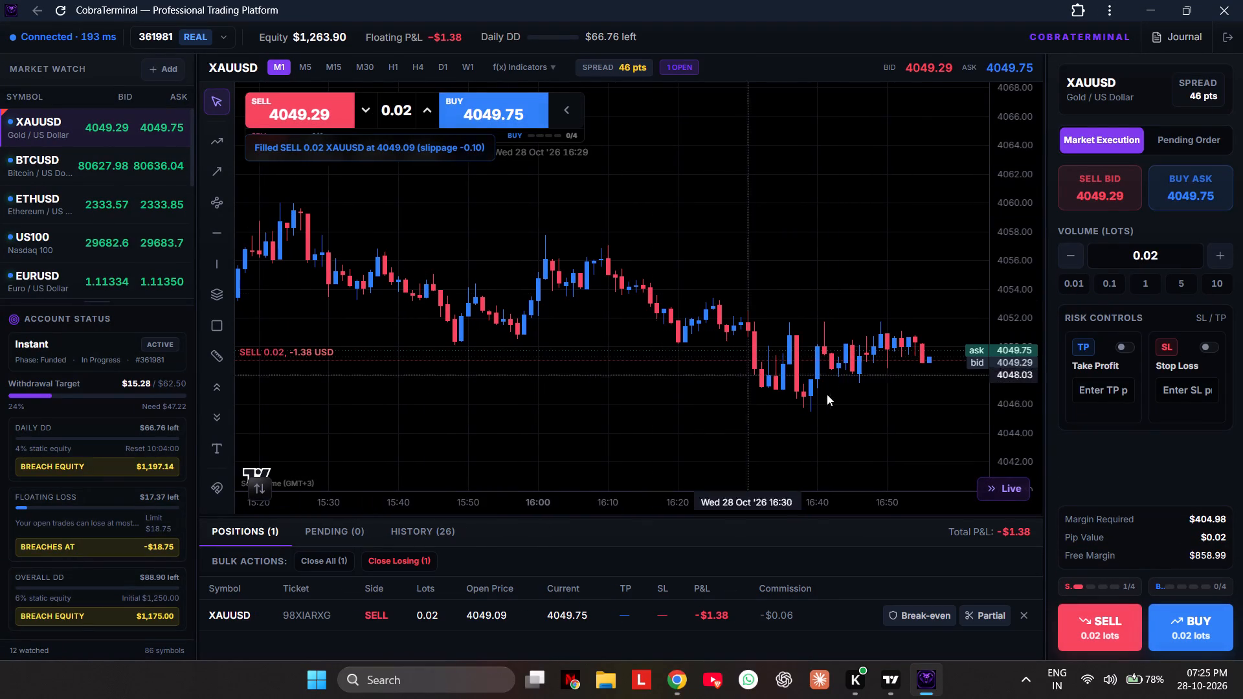
Add a take-profit line to the open XAUUSD sell position on the chart.
left_click(916, 357)
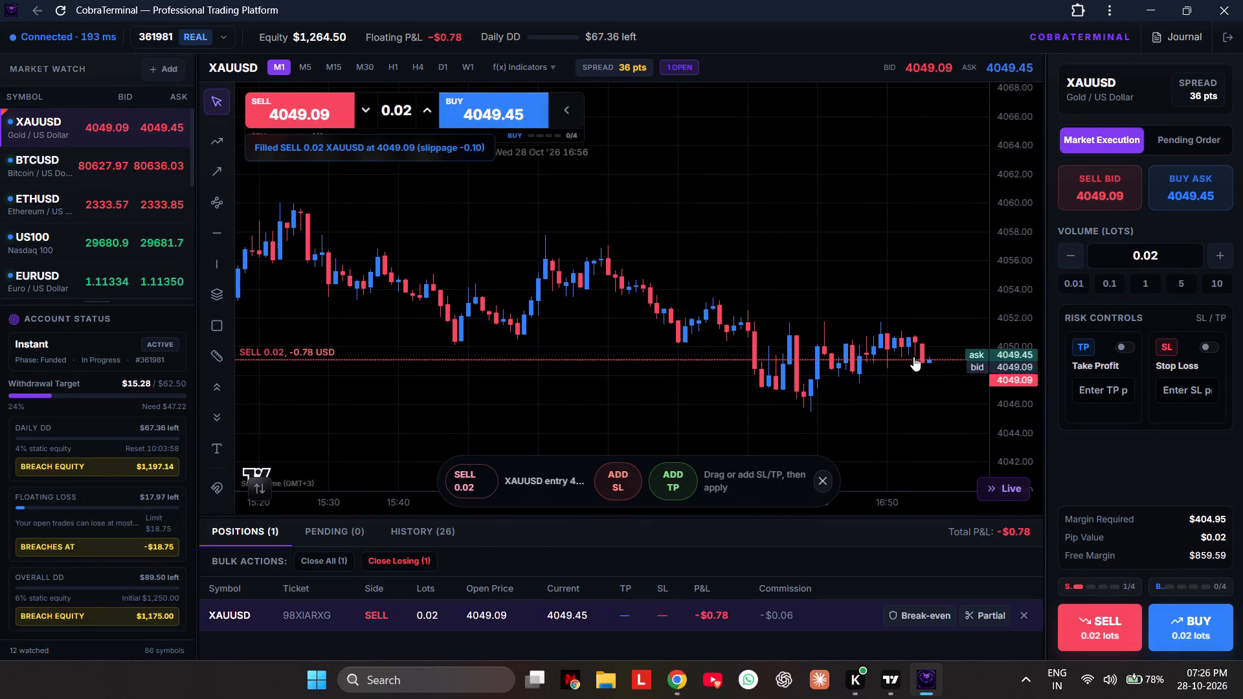
left_click(678, 476)
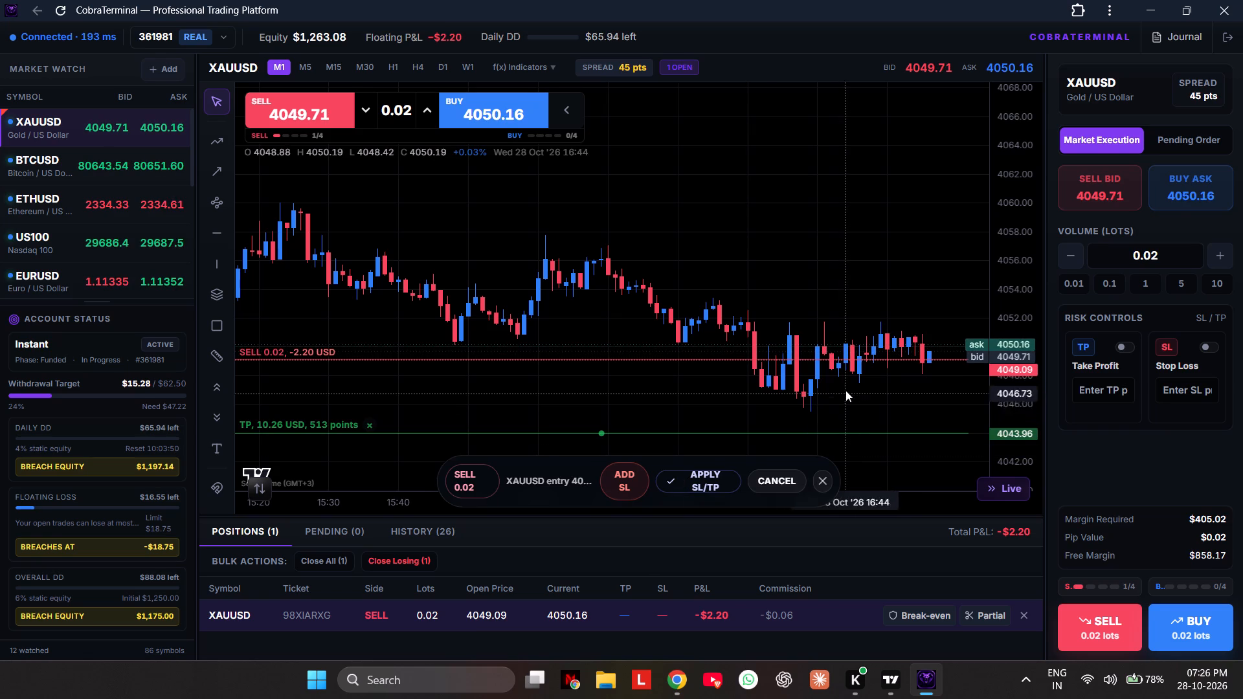
Switch to TradingView and place a Short Position on the XAUUSD 5-minute chart with entry at about 4,050.1, beside the latest candle.
left_click(884, 691)
left_click_drag(897, 489, 863, 484)
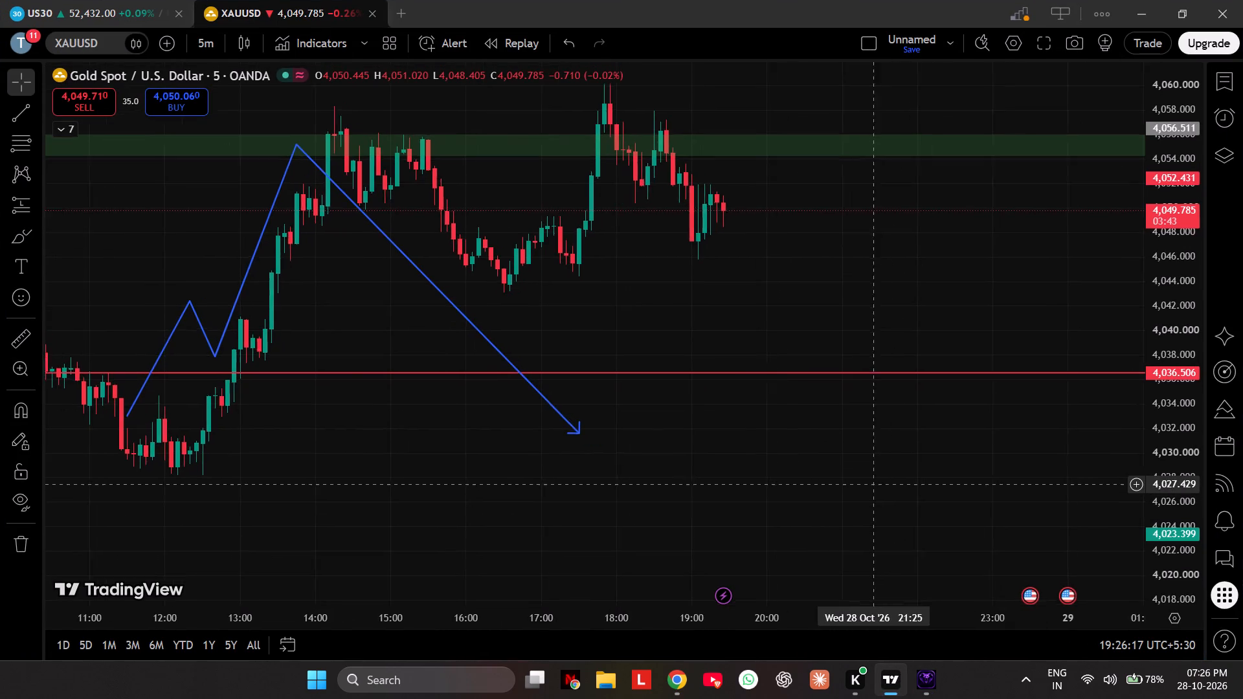
left_click_drag(863, 484, 798, 511)
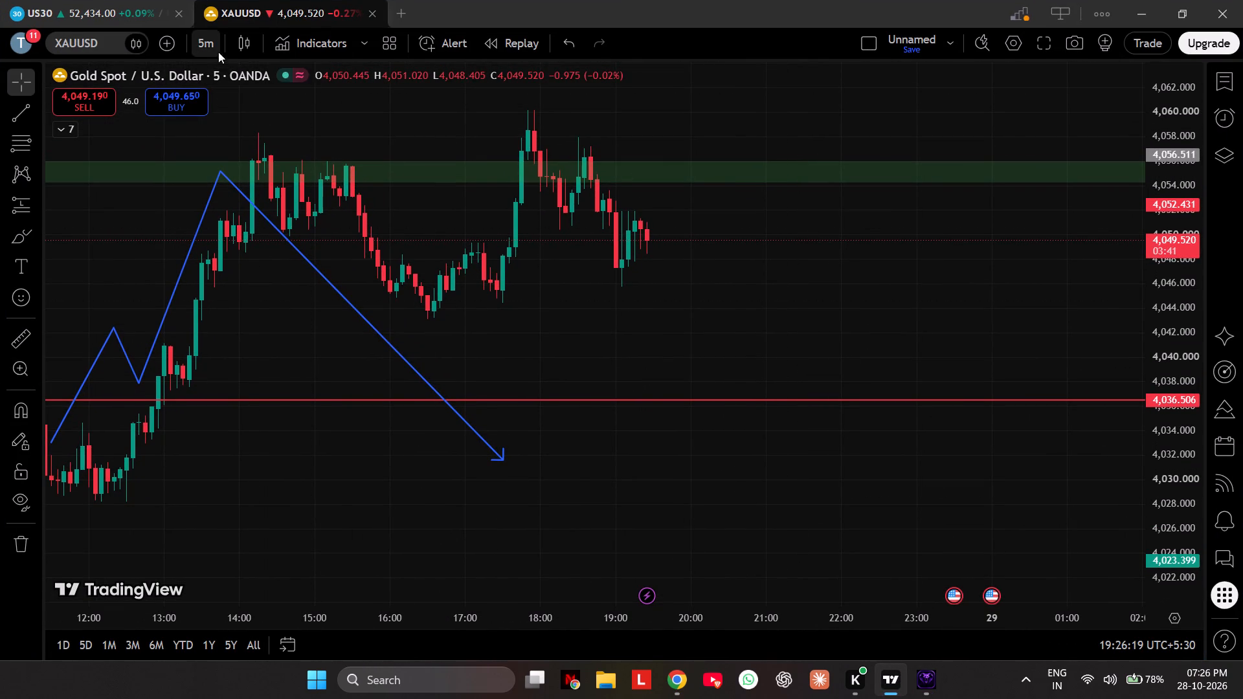
left_click(33, 200)
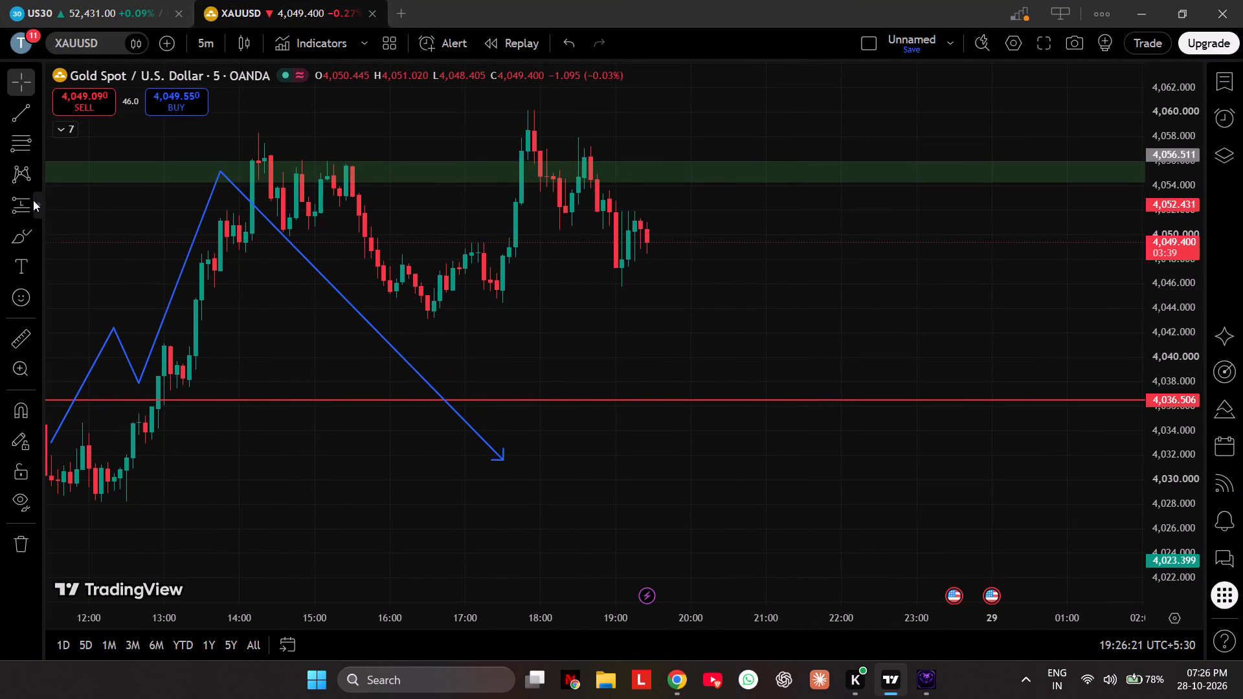
left_click(76, 253)
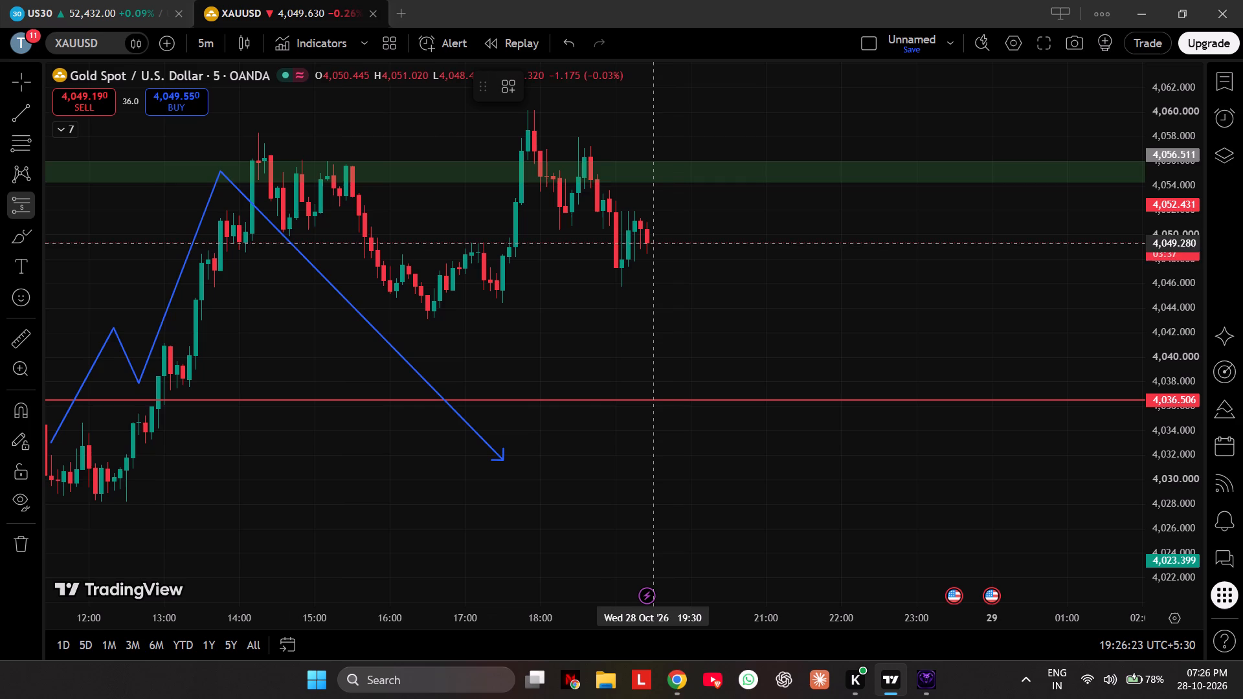
left_click(651, 232)
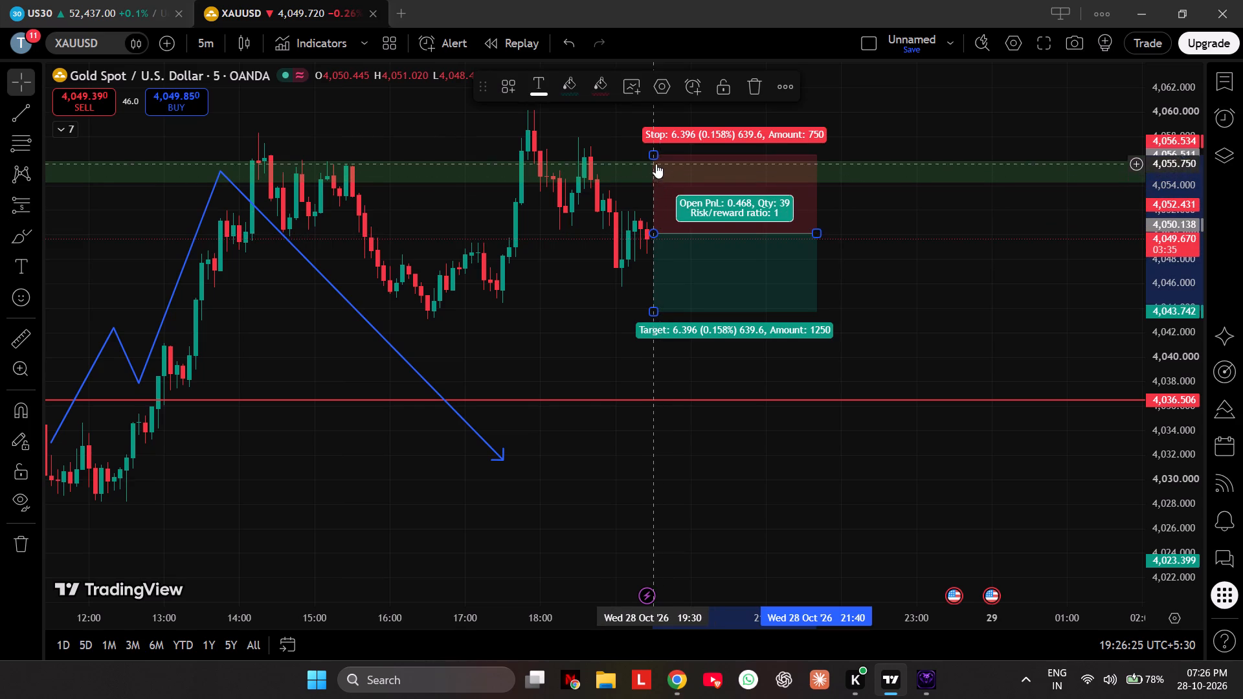
Set the short position's stop to about 4,055.5 in the green zone and its target to about 4,036.6 at the red line.
left_click_drag(655, 154, 669, 167)
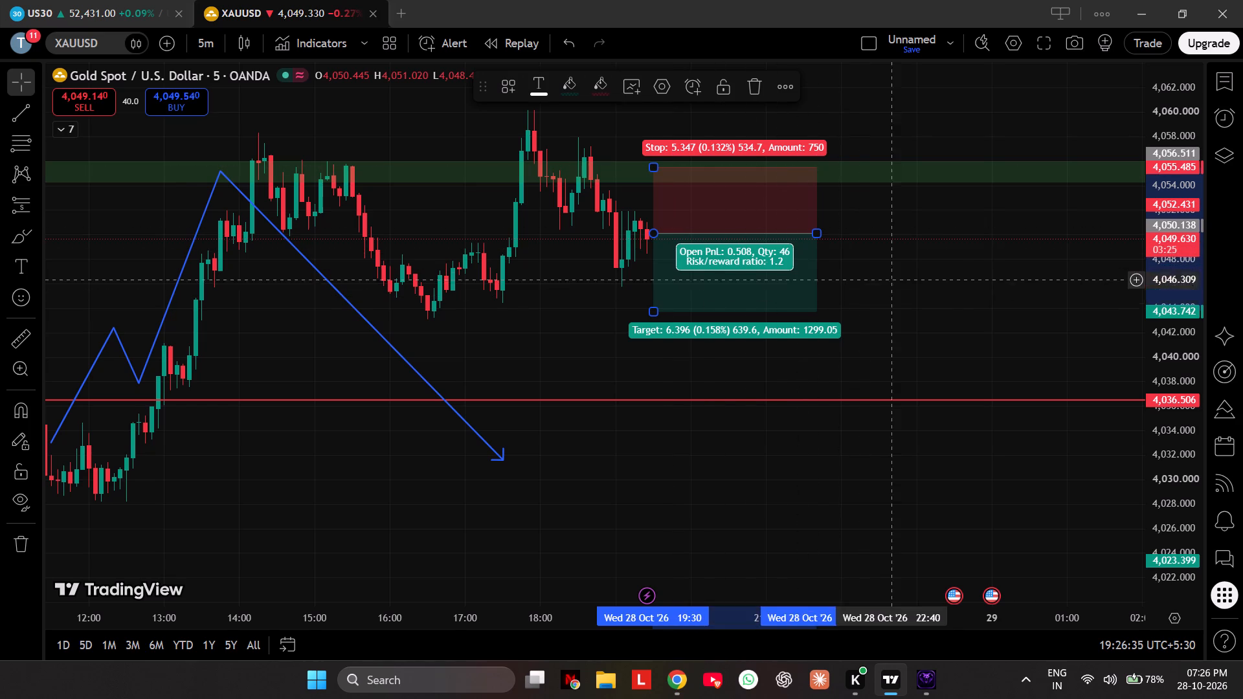
left_click_drag(656, 313, 680, 394)
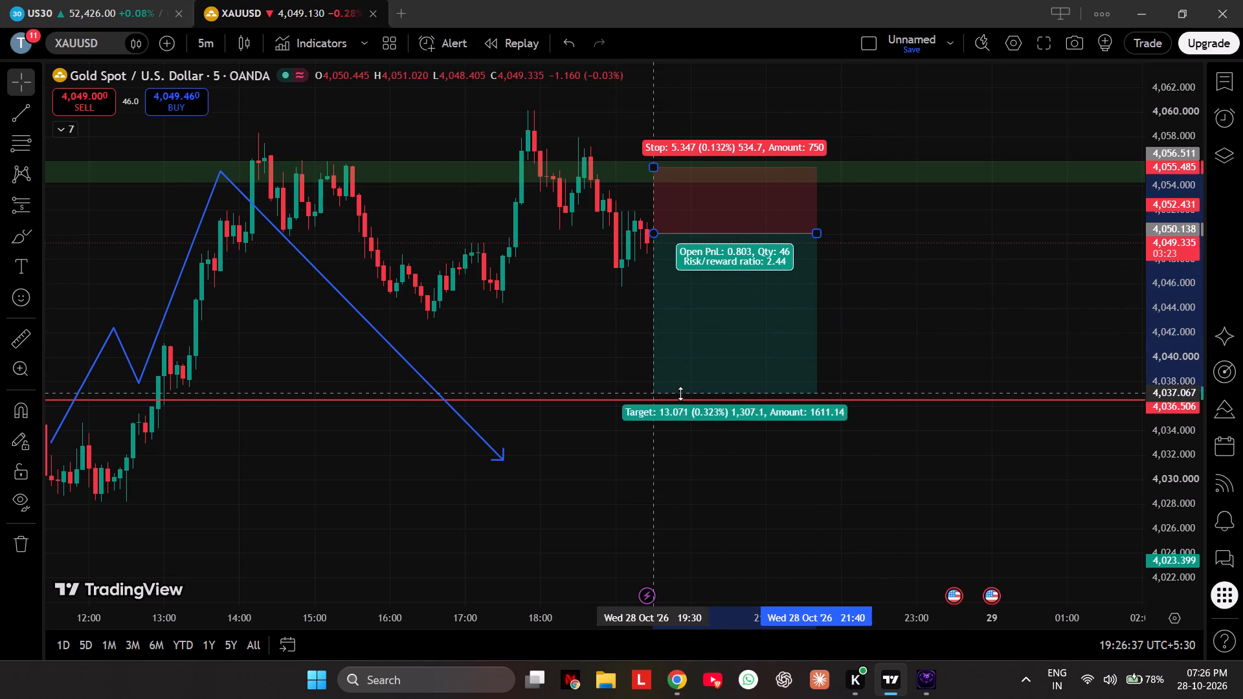
left_click_drag(680, 394, 690, 399)
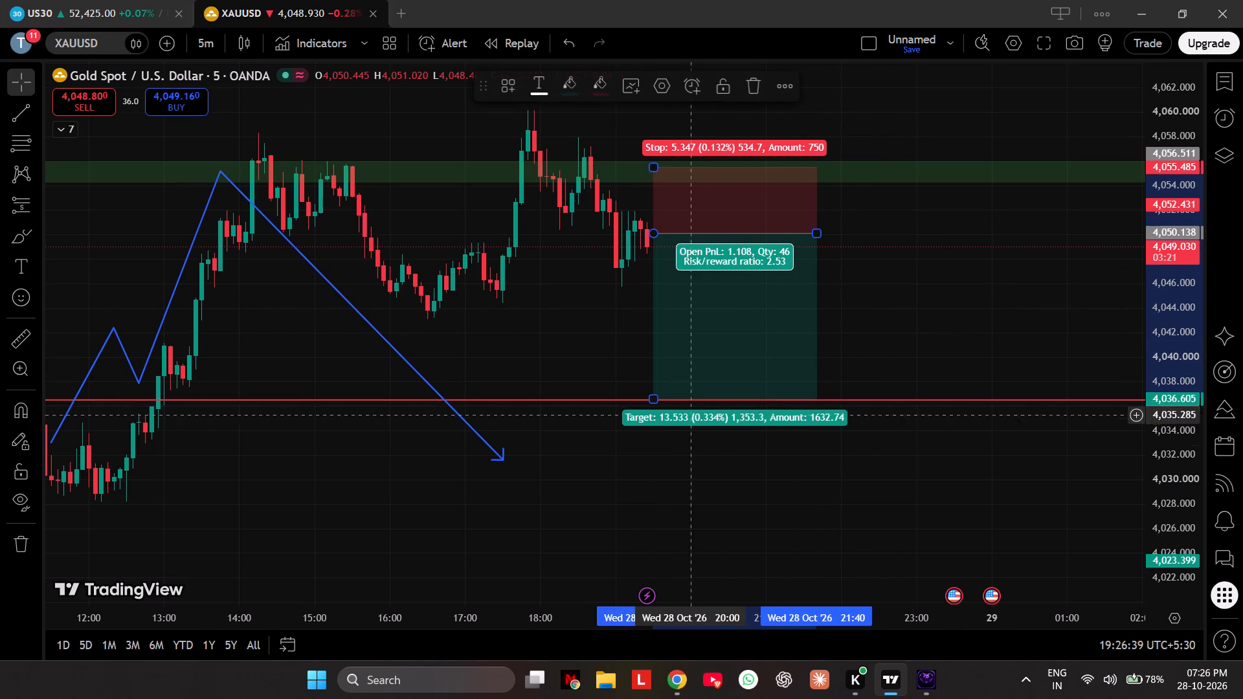
Shift the short position drawing about ten minutes earlier so it overlaps the latest candles, keeping its entry level.
scroll(695, 470, "down", 5)
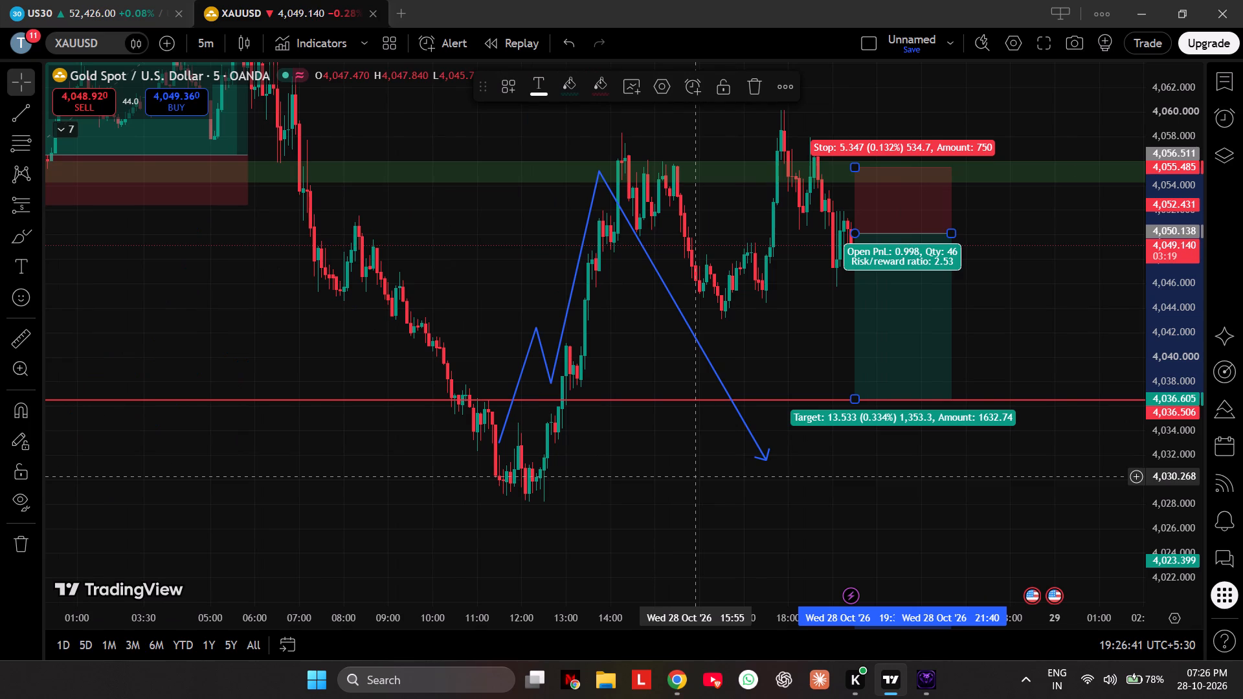
scroll(694, 476, "up", 3)
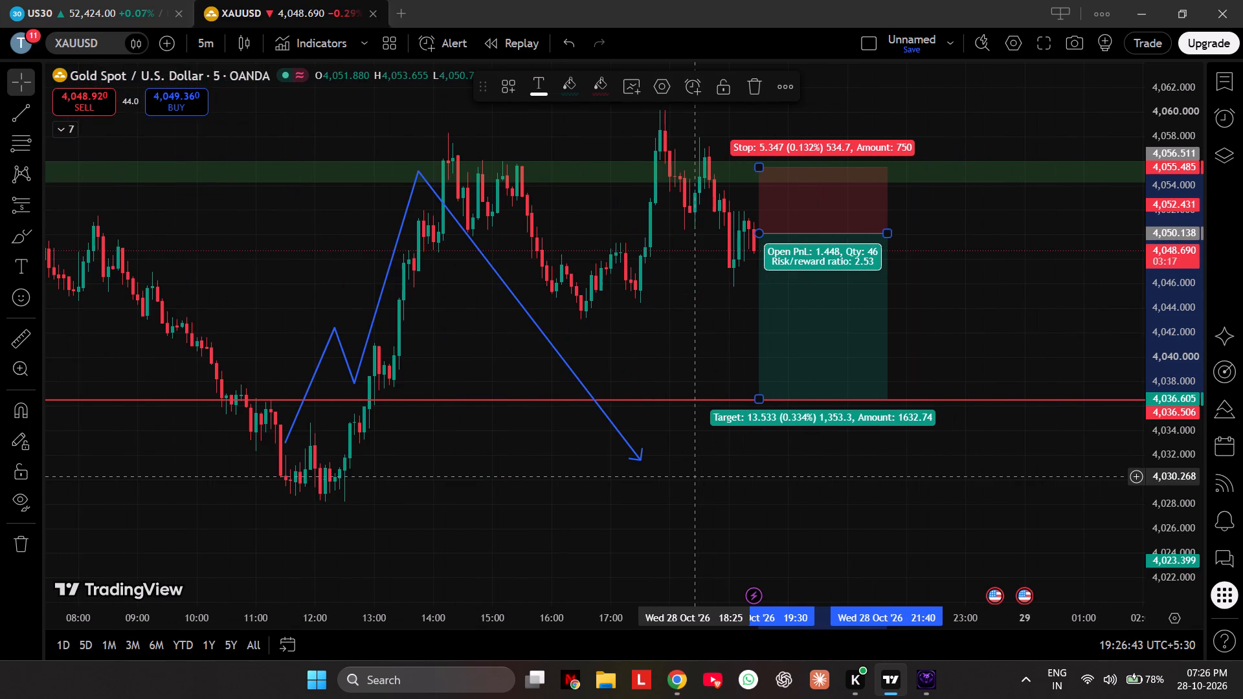
left_click(825, 294)
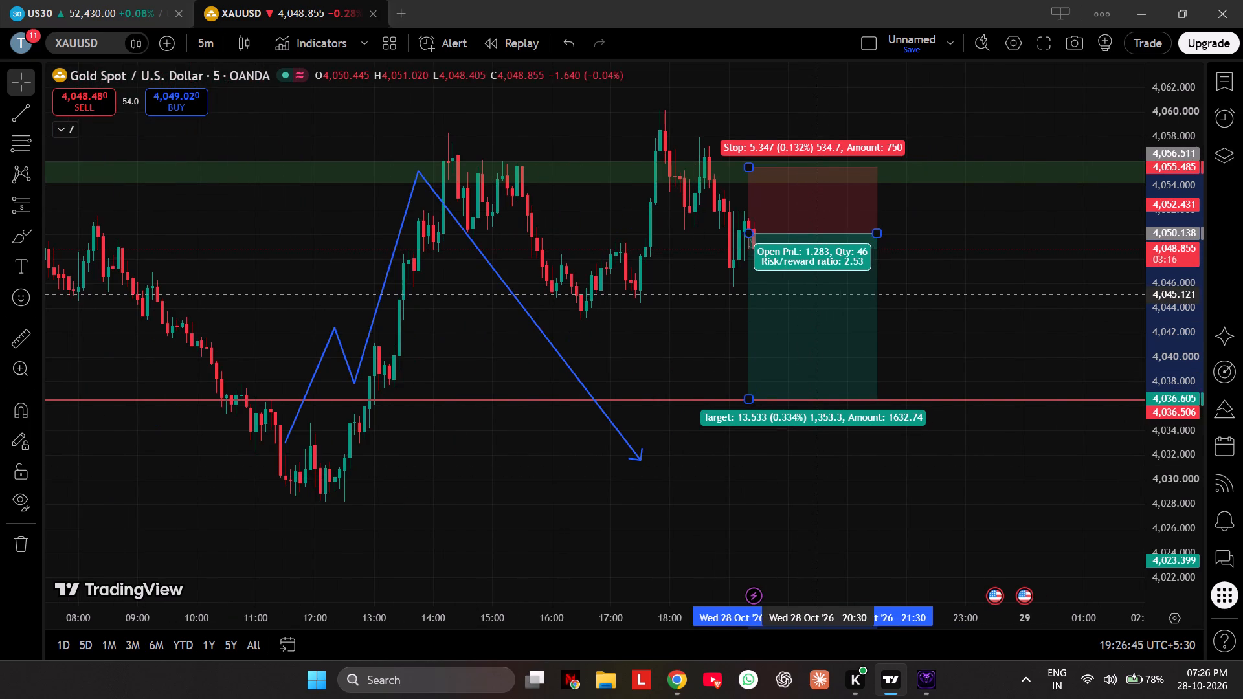
left_click(976, 307)
left_click_drag(976, 307, 973, 269)
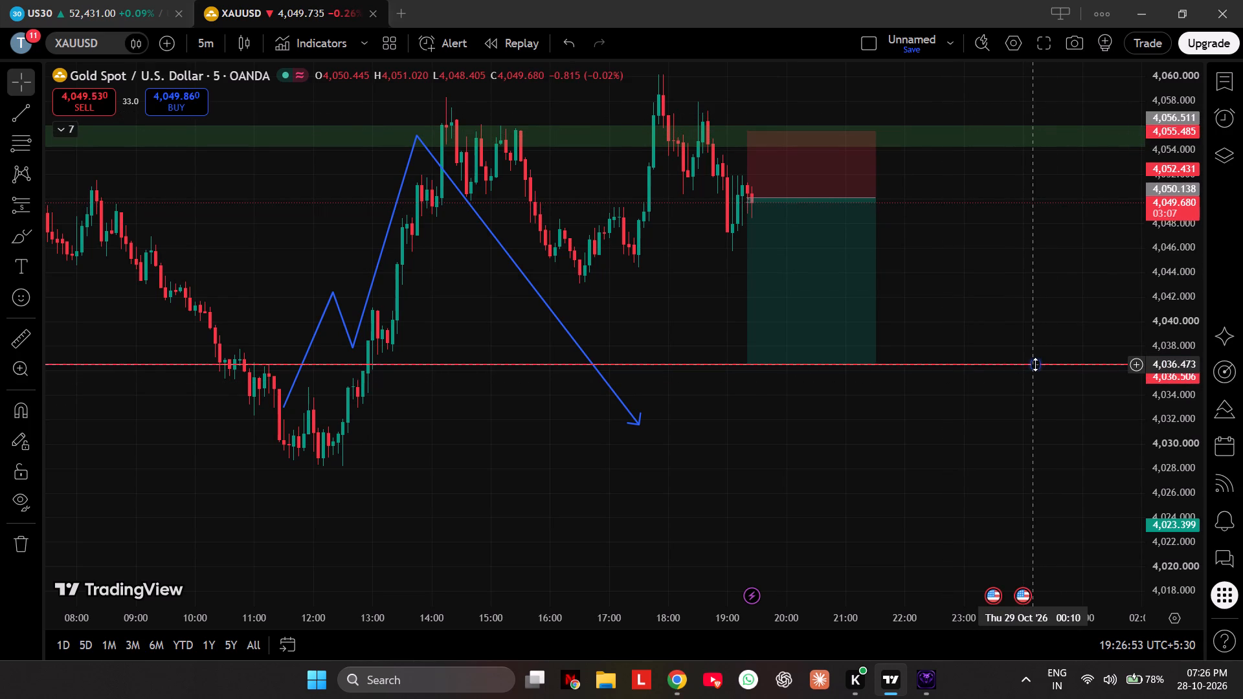
Return to CobraTerminal, switch XAUUSD to the M5 chart and move the sell position's take-profit line to about 4038.08.
left_click(927, 685)
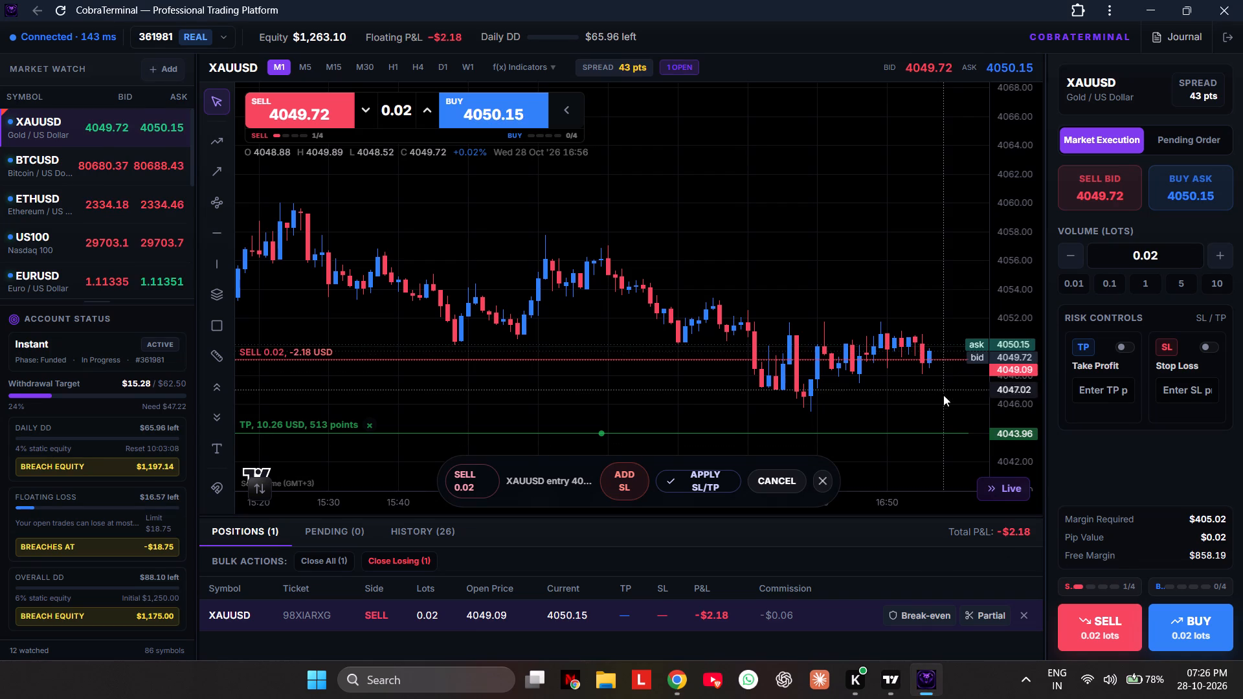
left_click_drag(949, 433, 961, 454)
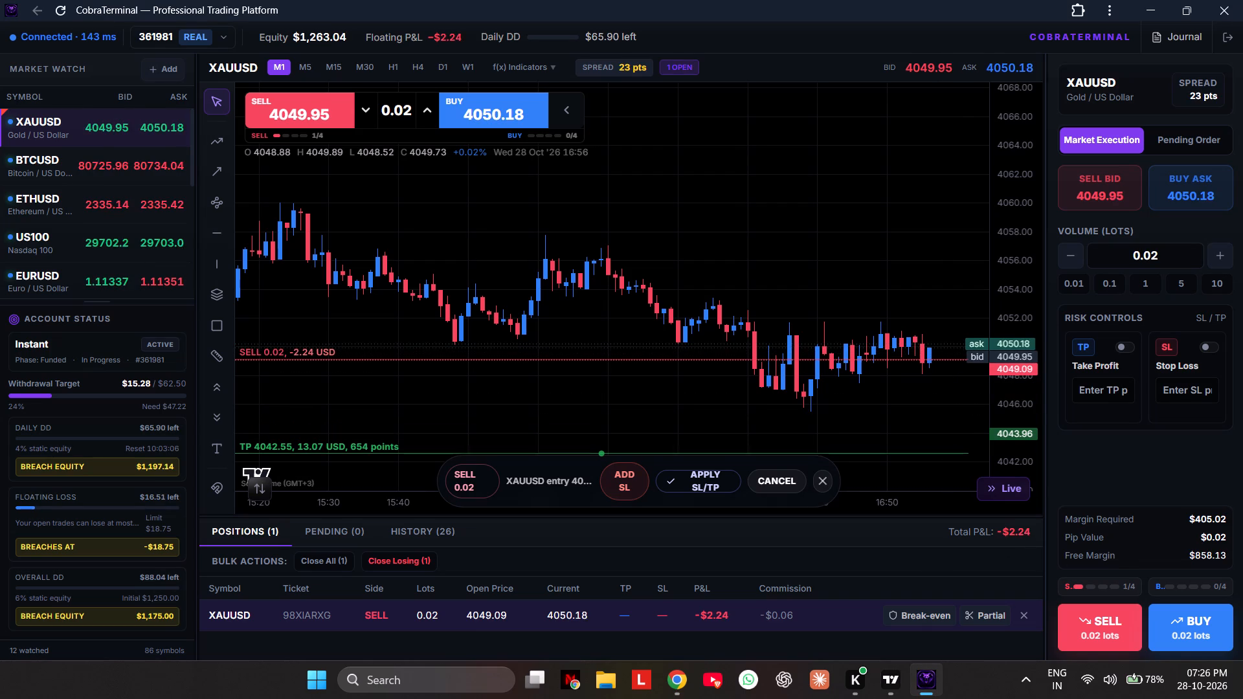
left_click_drag(961, 454, 961, 454)
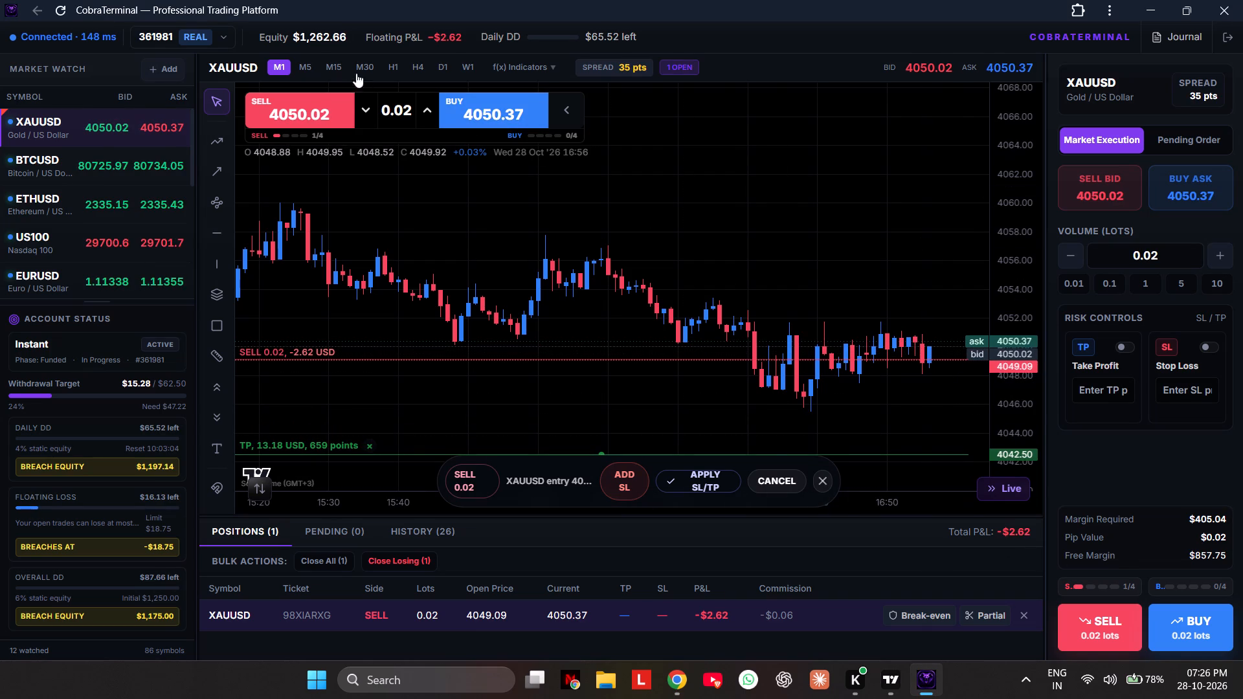
left_click(309, 63)
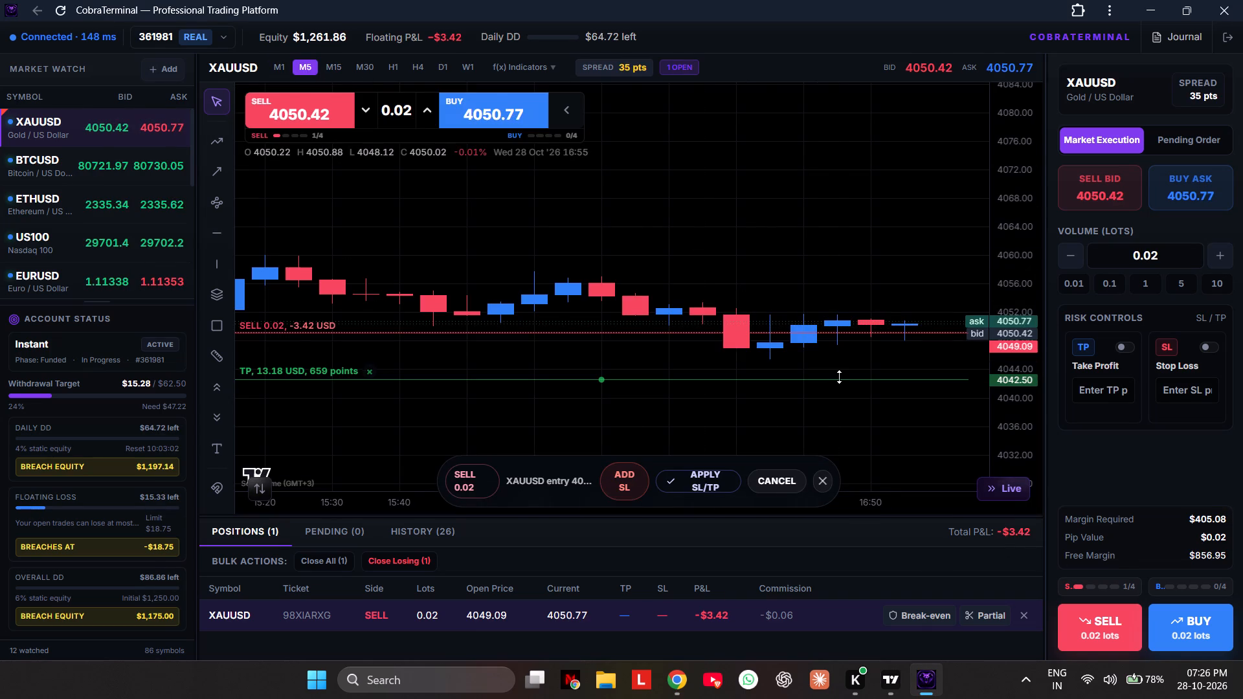
left_click_drag(840, 376, 862, 411)
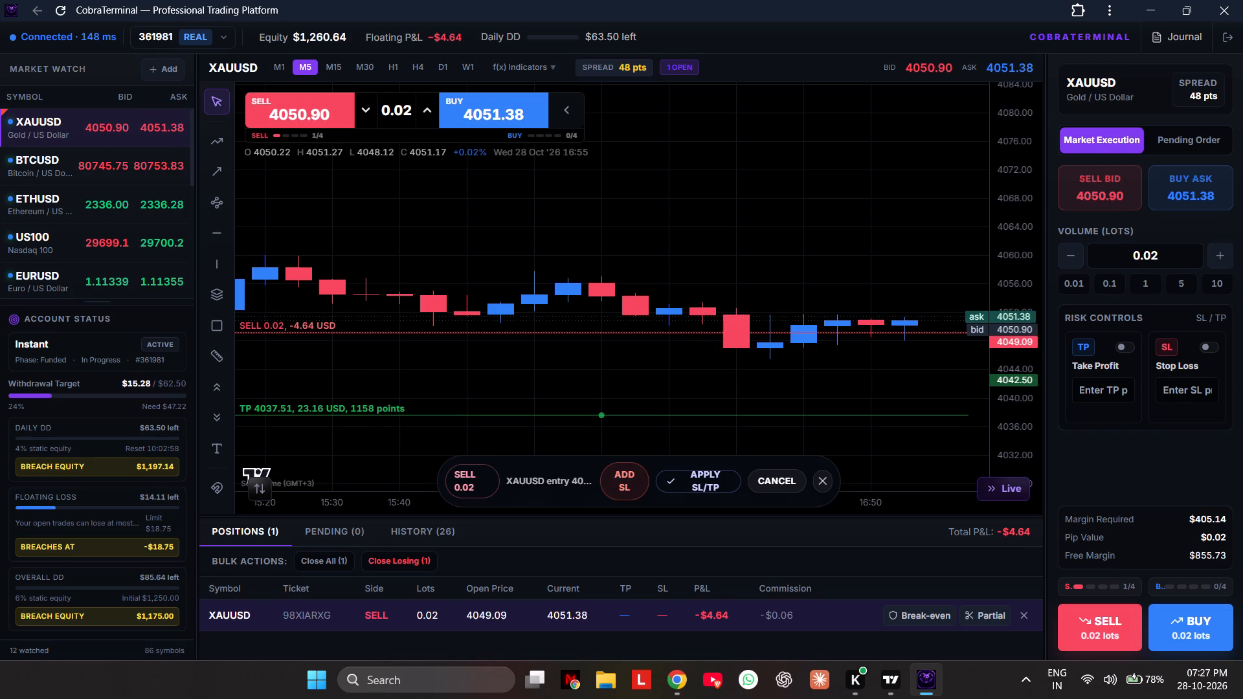
left_click_drag(862, 411, 861, 407)
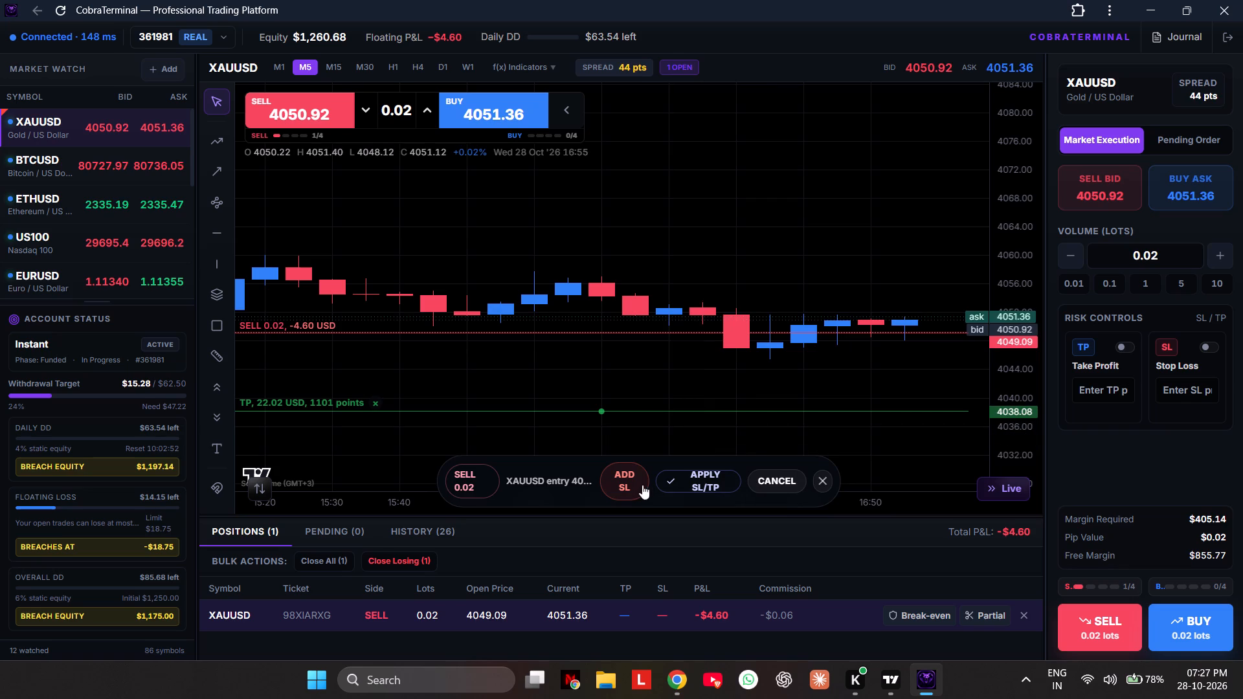
Add a stop-loss to the XAUUSD sell position at about 4055.10 and apply the stop-loss and take-profit levels.
left_click(633, 483)
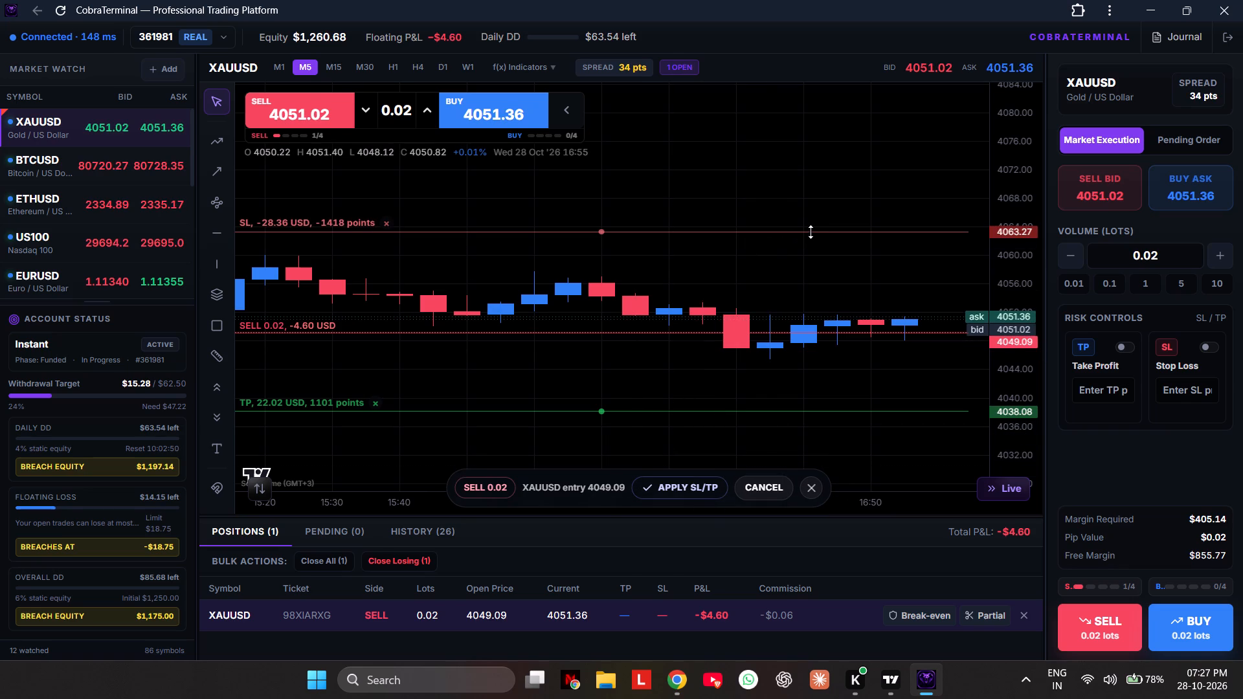
left_click_drag(811, 232, 847, 287)
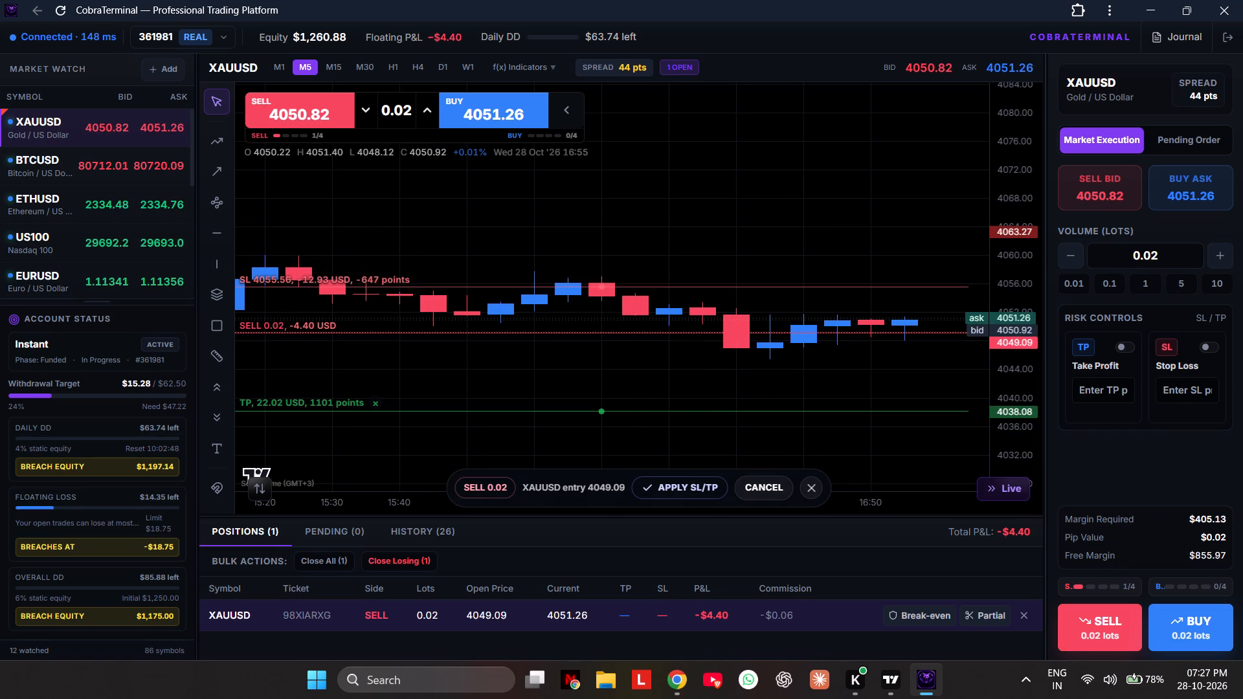
left_click_drag(847, 287, 851, 290)
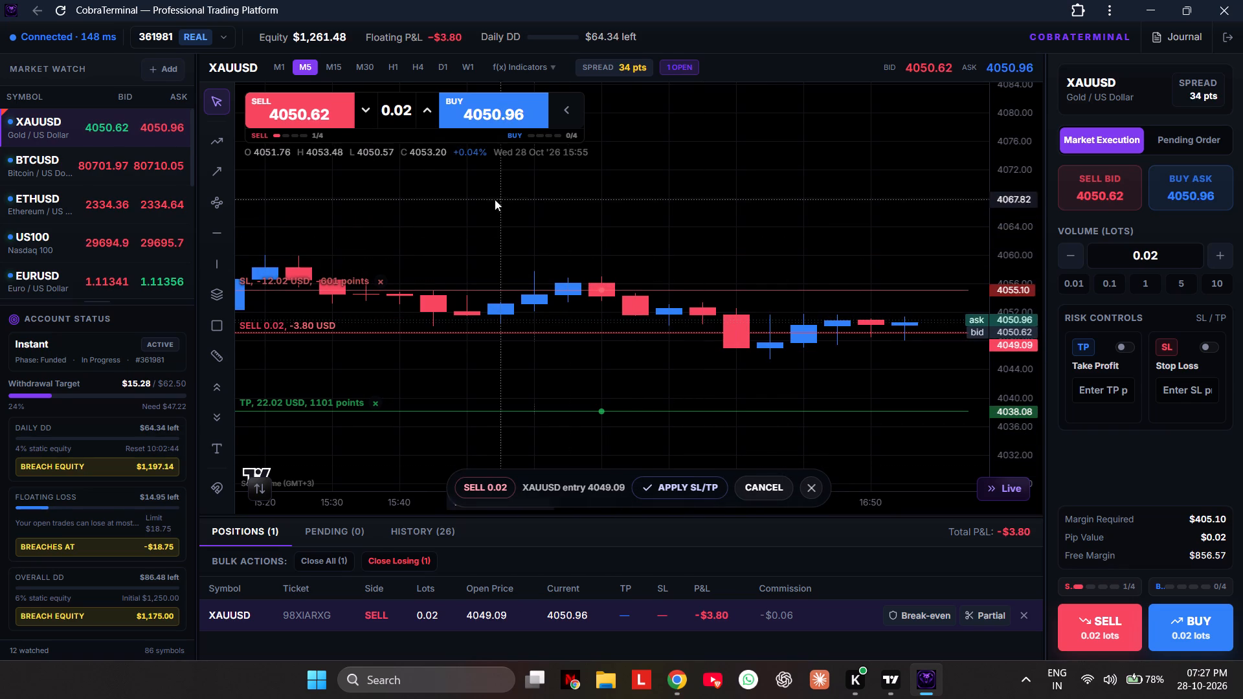
left_click(682, 482)
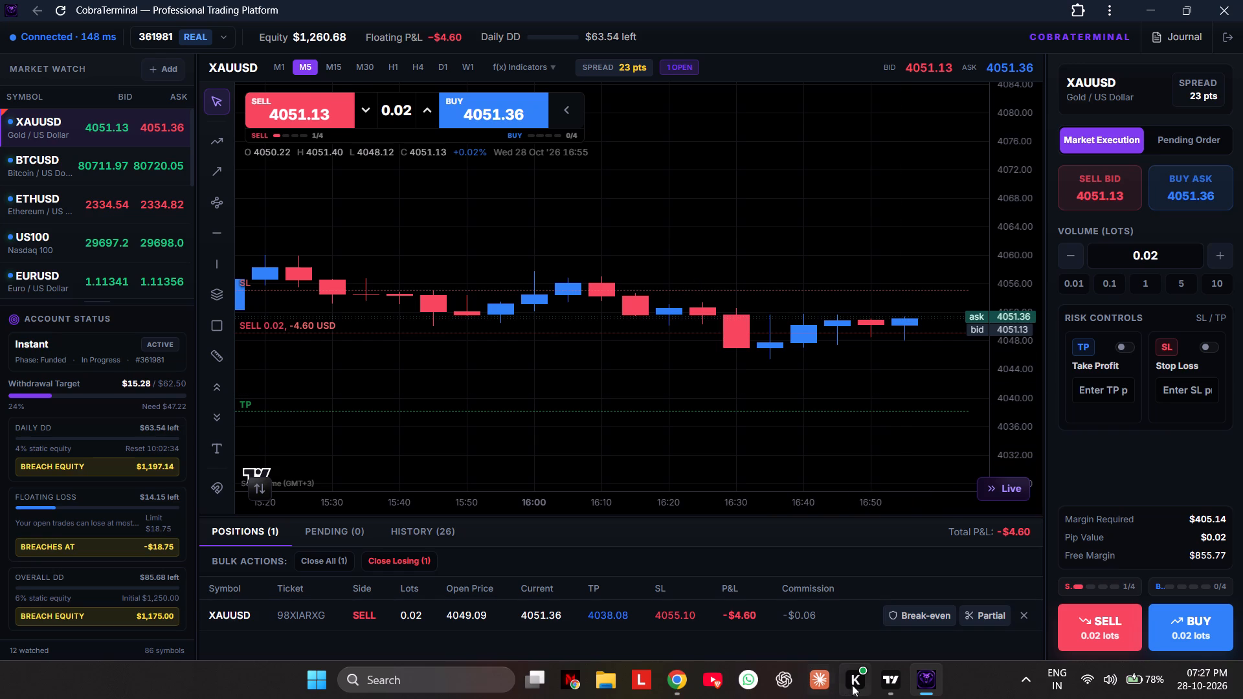
Switch to TradingView and examine the XAUUSD 5-minute price action against the short position's entry, stop and target levels.
left_click(891, 683)
left_click_drag(914, 482, 871, 487)
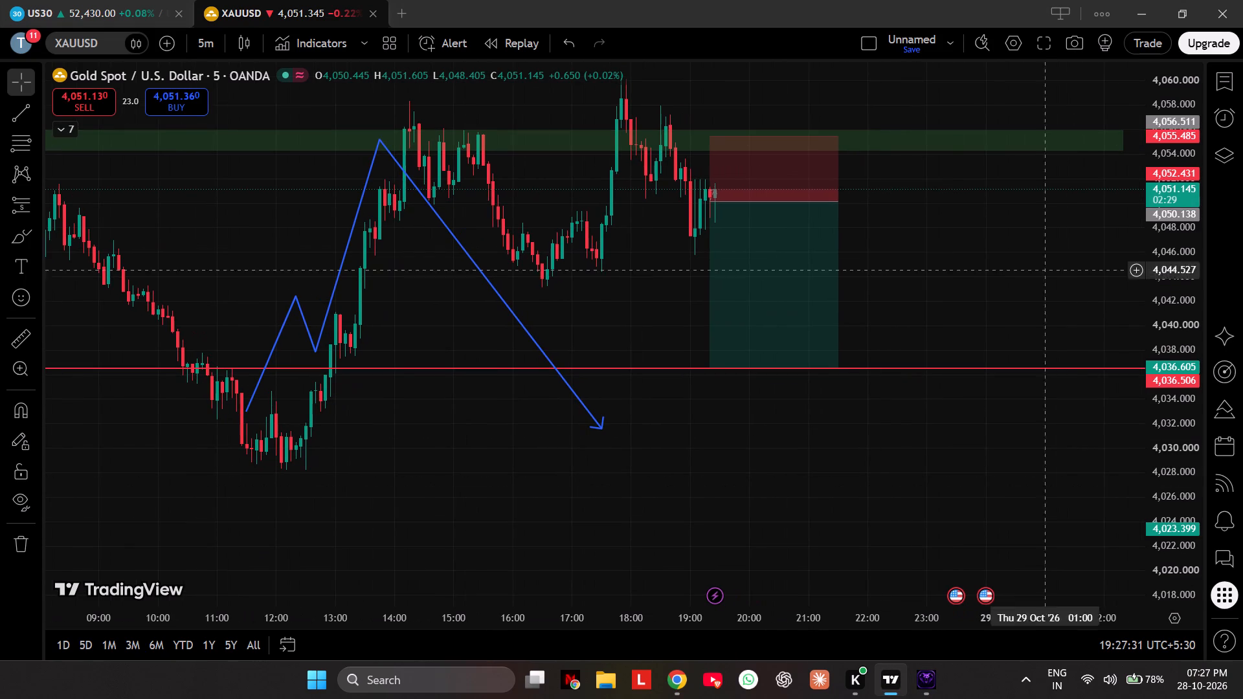
scroll(1176, 392, "down", 1)
left_click_drag(1000, 498, 985, 490)
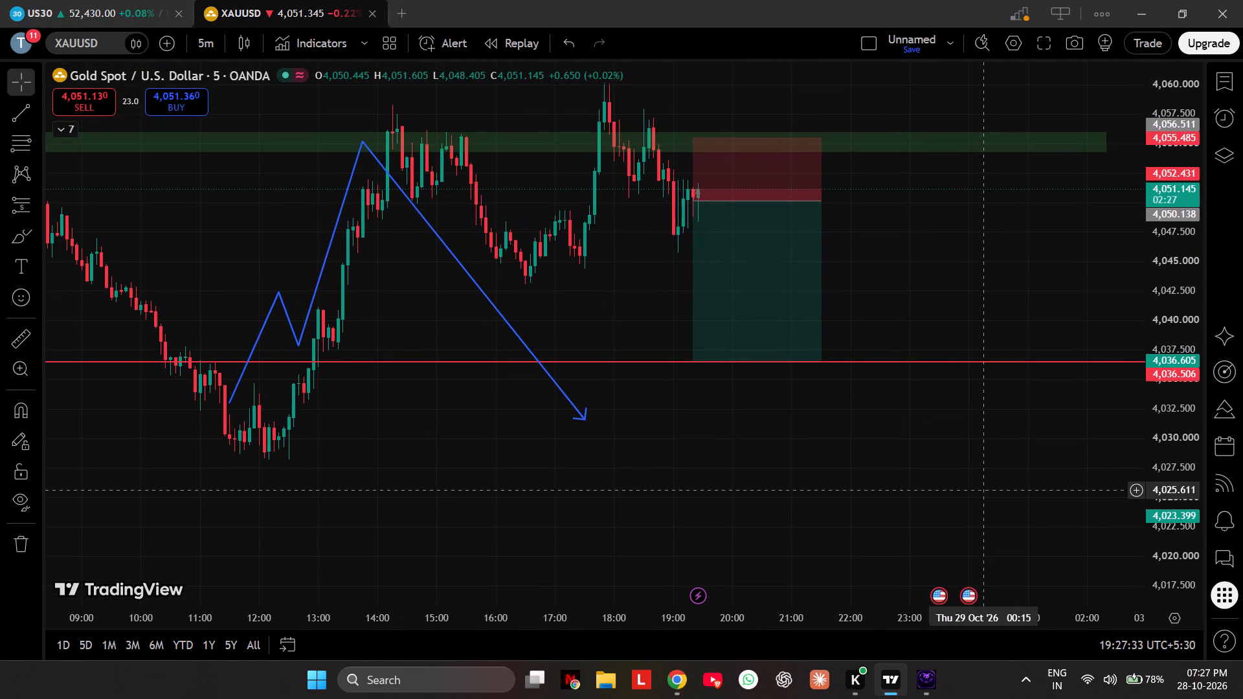
left_click_drag(983, 492, 971, 468)
left_click_drag(970, 472, 970, 474)
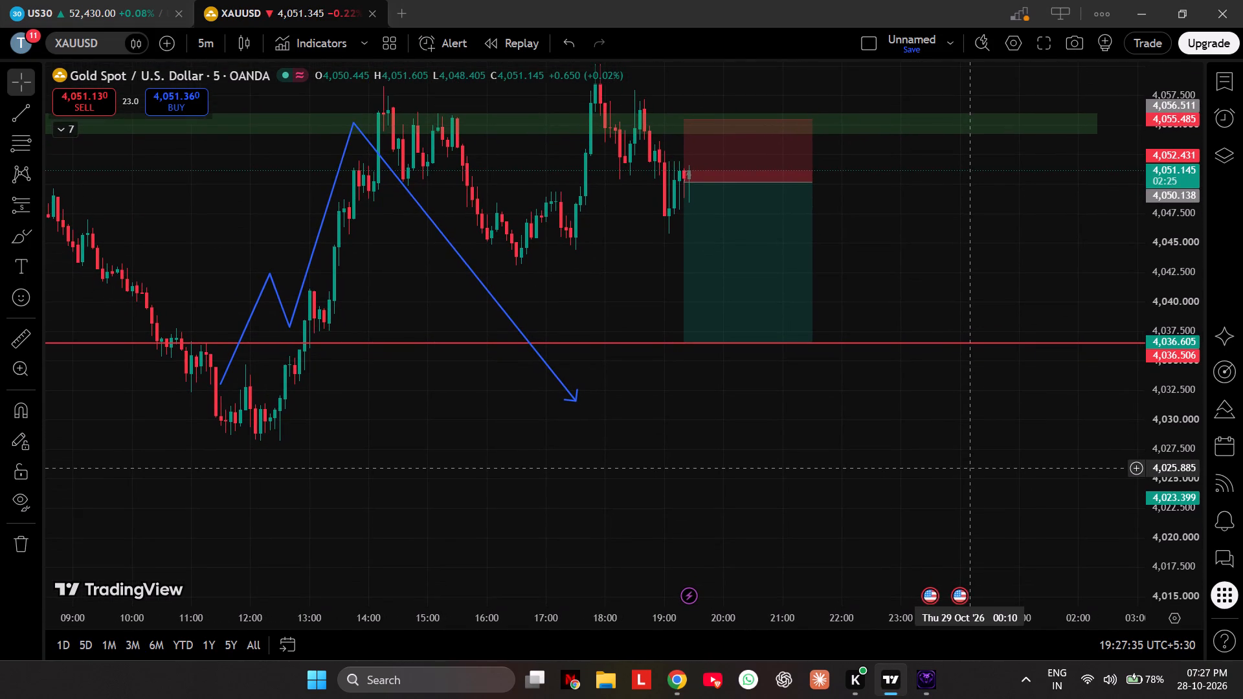
left_click_drag(970, 474, 978, 502)
left_click_drag(1002, 474, 978, 465)
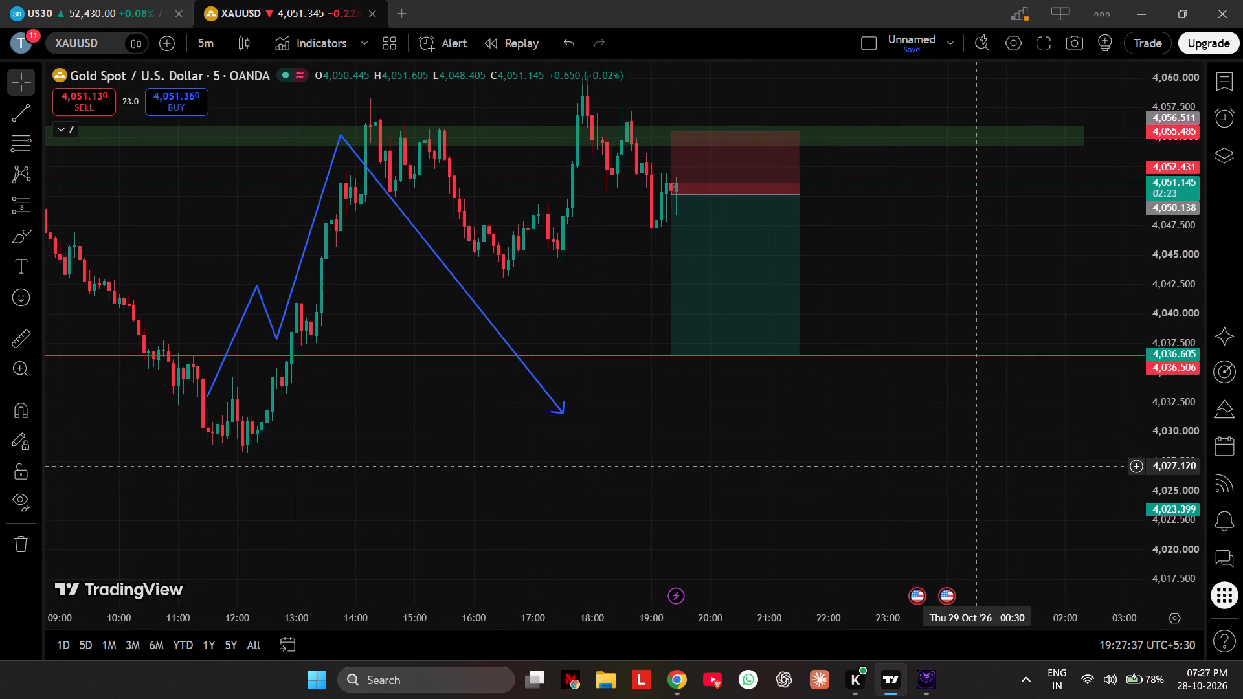
left_click_drag(981, 465, 1001, 466)
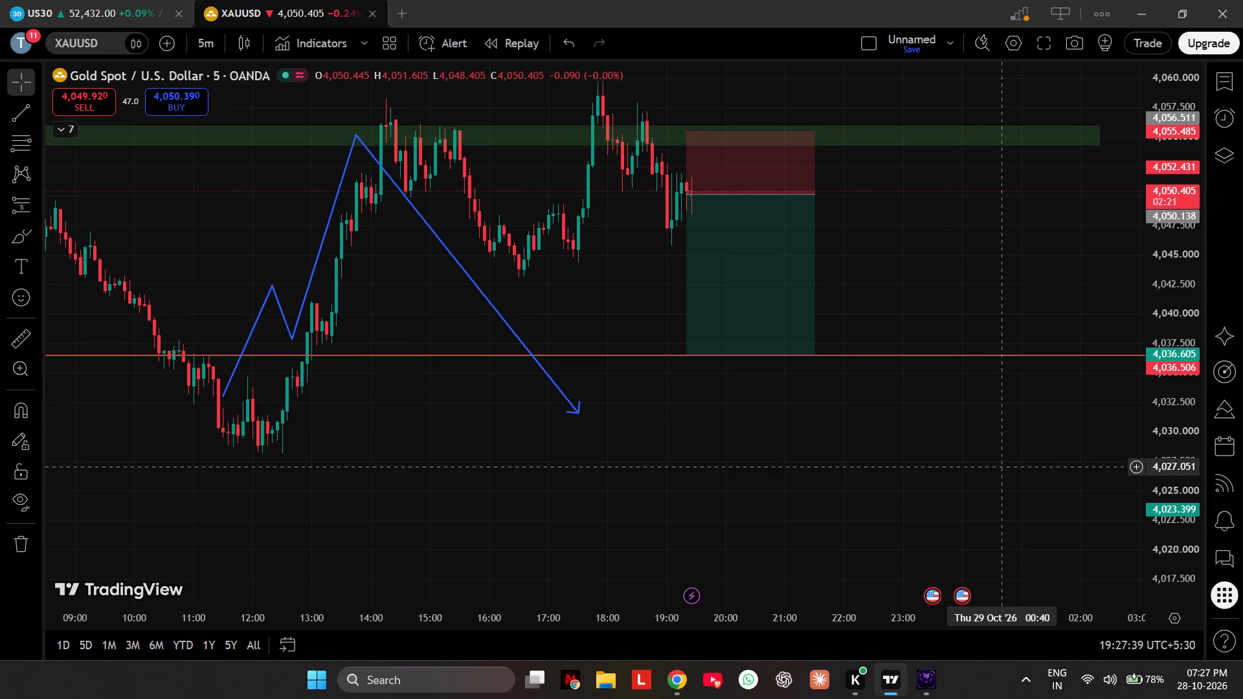
Switch to the US30 chart and shorten the long position drawing so it ends at about 18:00.
left_click(106, 0)
left_click(284, 0)
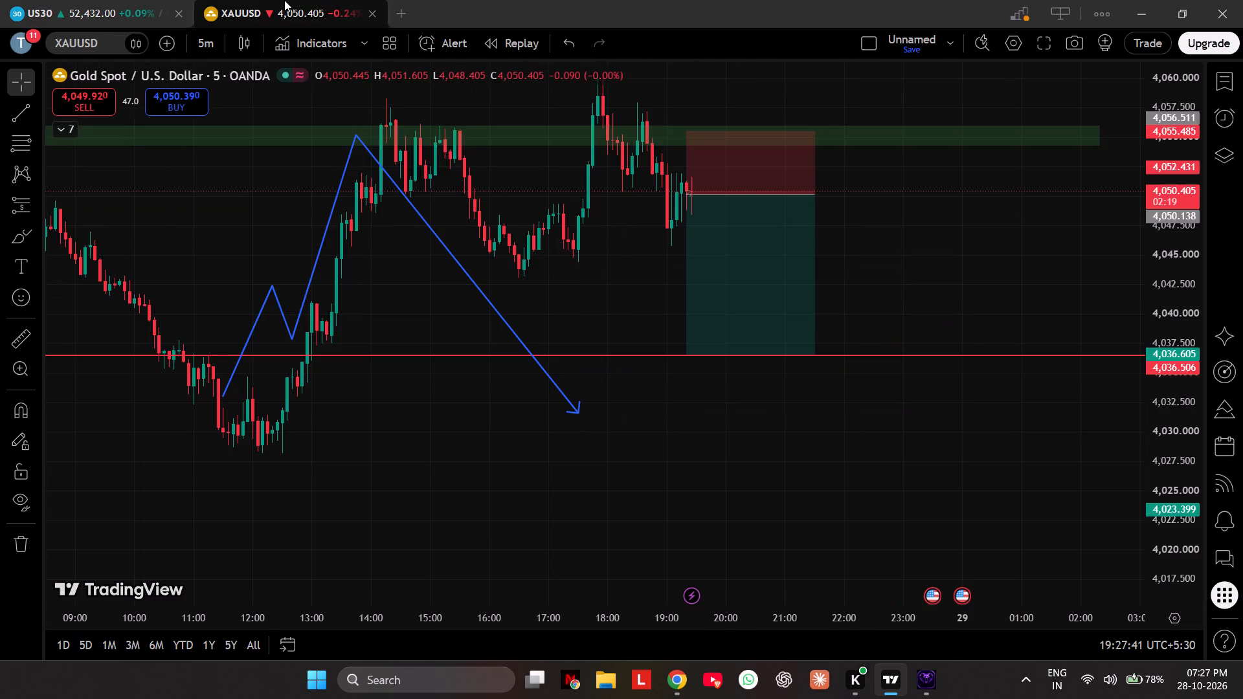
left_click(98, 0)
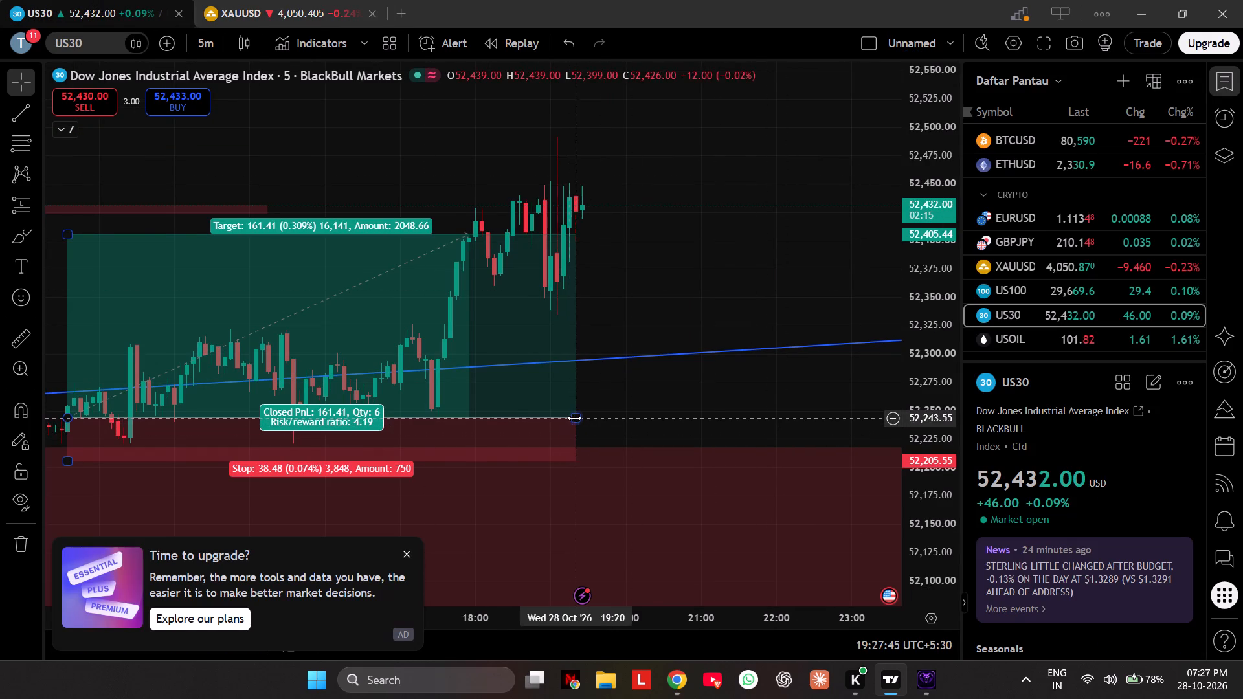
left_click_drag(574, 418, 474, 396)
scroll(477, 397, "down", 6)
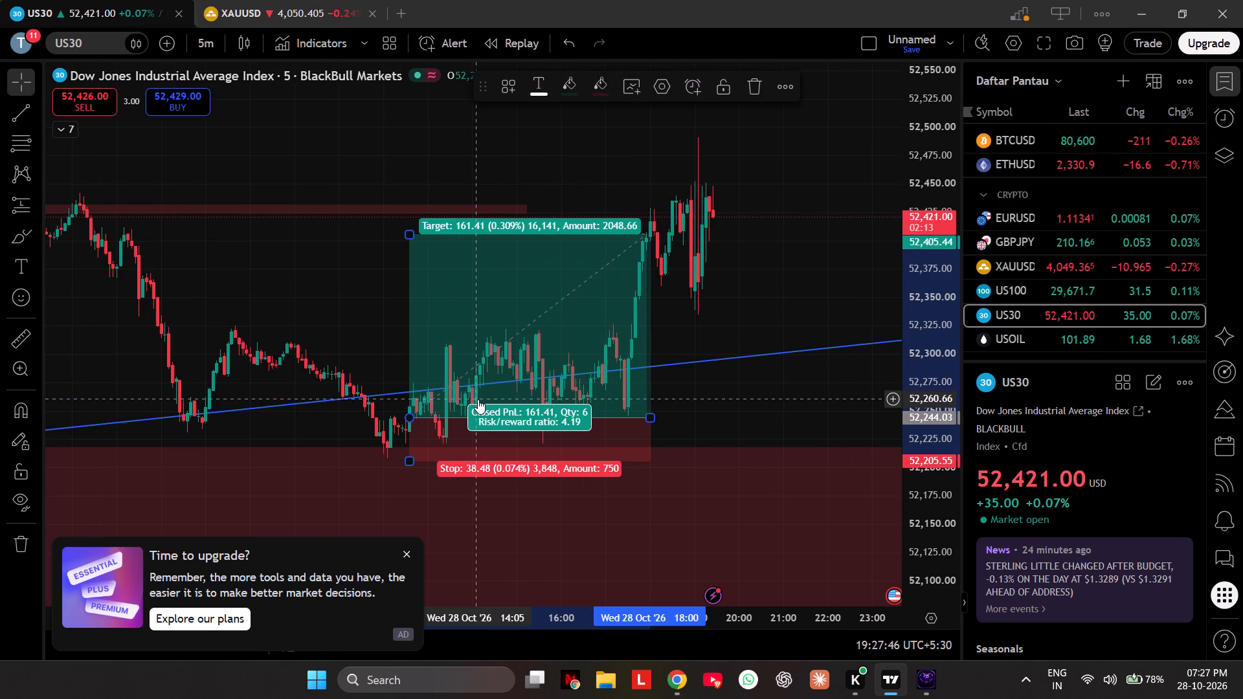
scroll(829, 299, "down", 3)
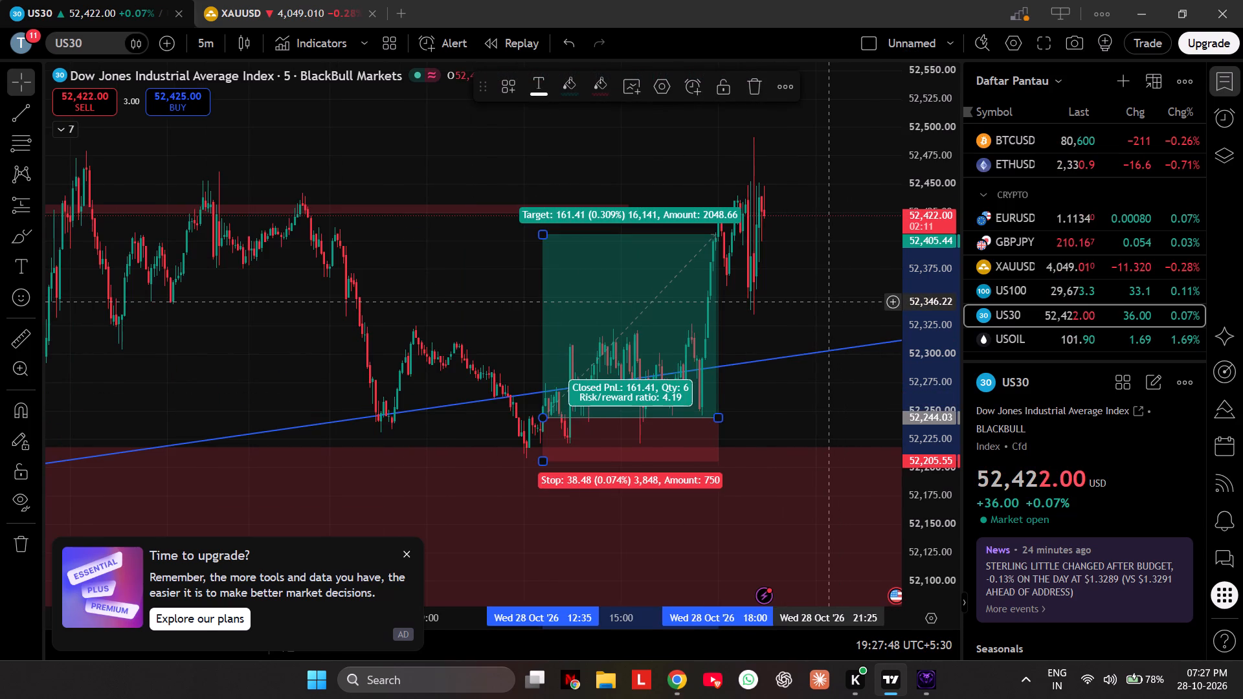
double_click(828, 301)
left_click_drag(809, 292, 803, 260)
scroll(803, 260, "up", 5)
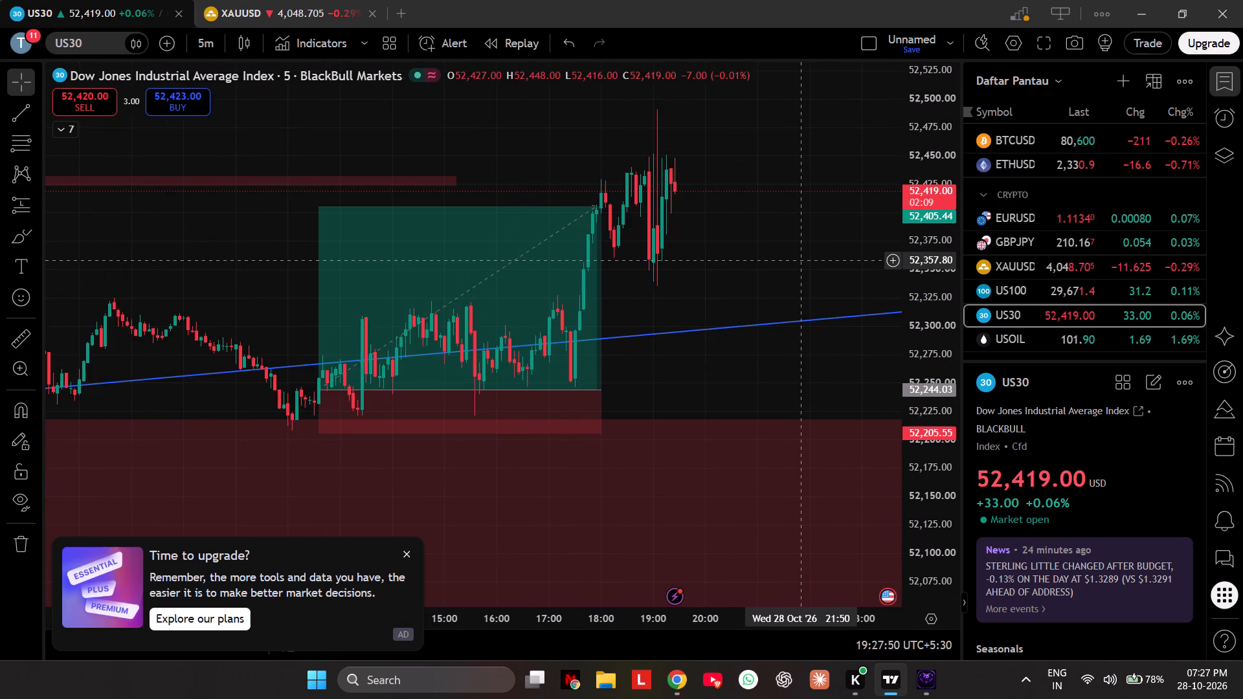
Examine the US30 5-minute price action around the long position drawing, comparing it with the XAUUSD chart.
scroll(803, 263, "up", 4)
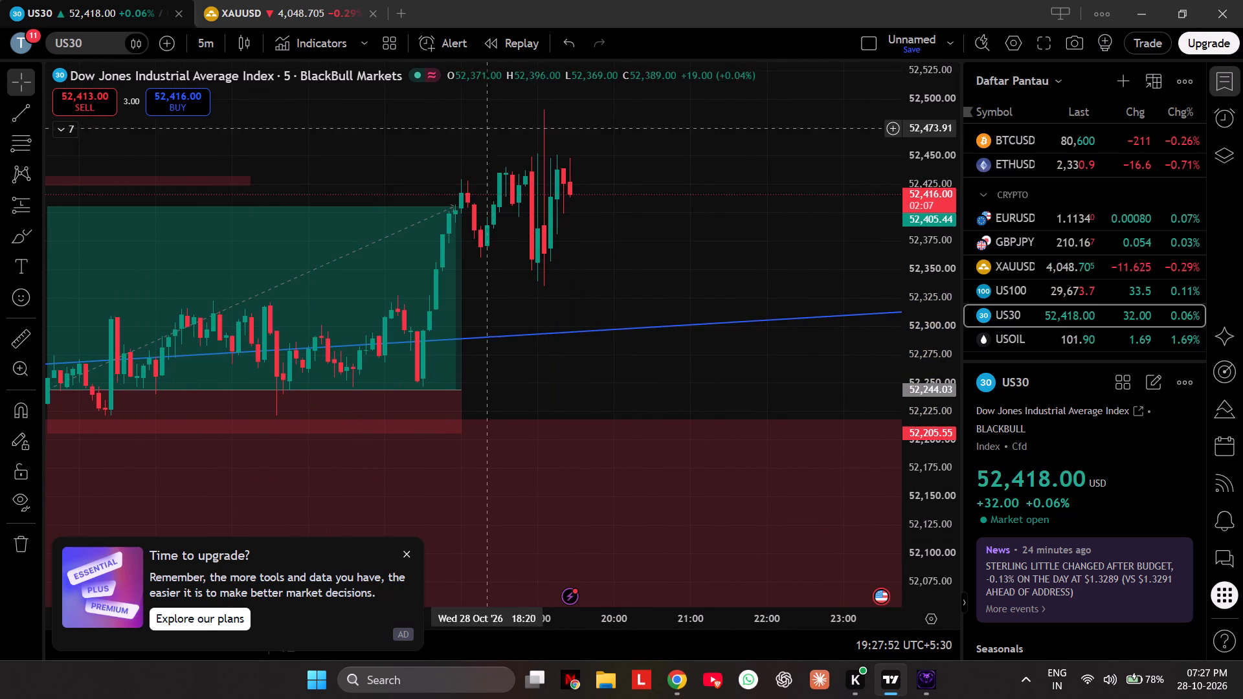
left_click(1220, 80)
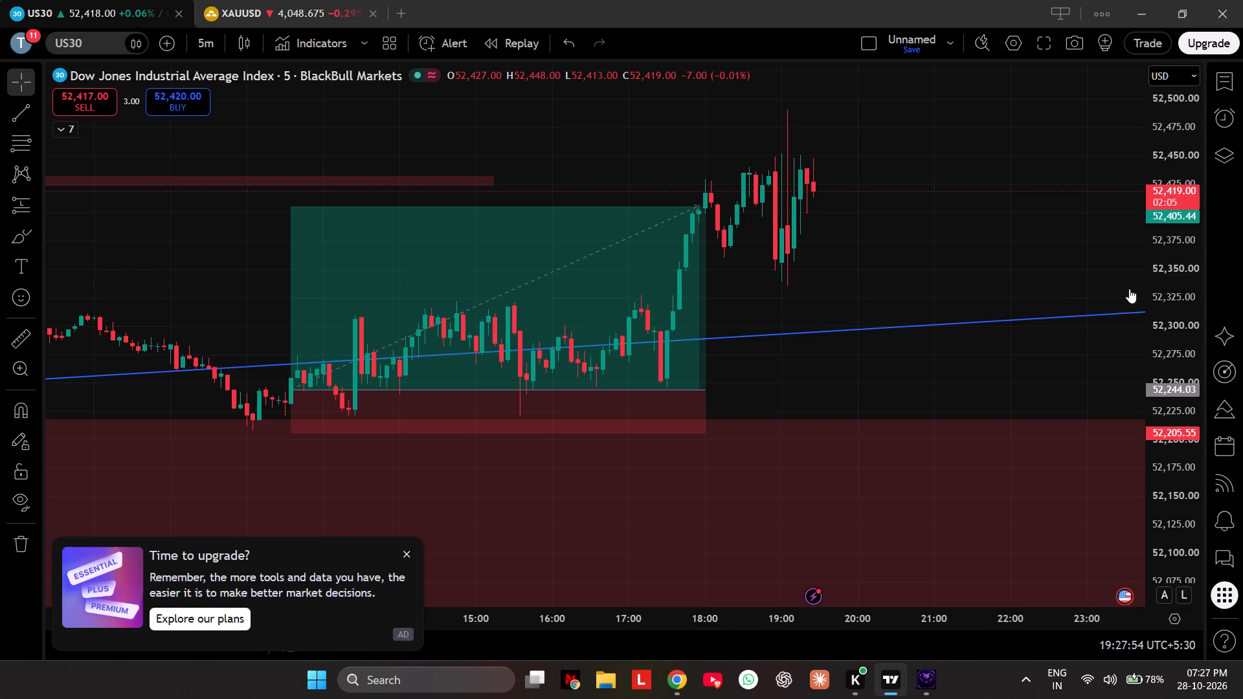
left_click_drag(1031, 364, 982, 326)
scroll(982, 326, "down", 4)
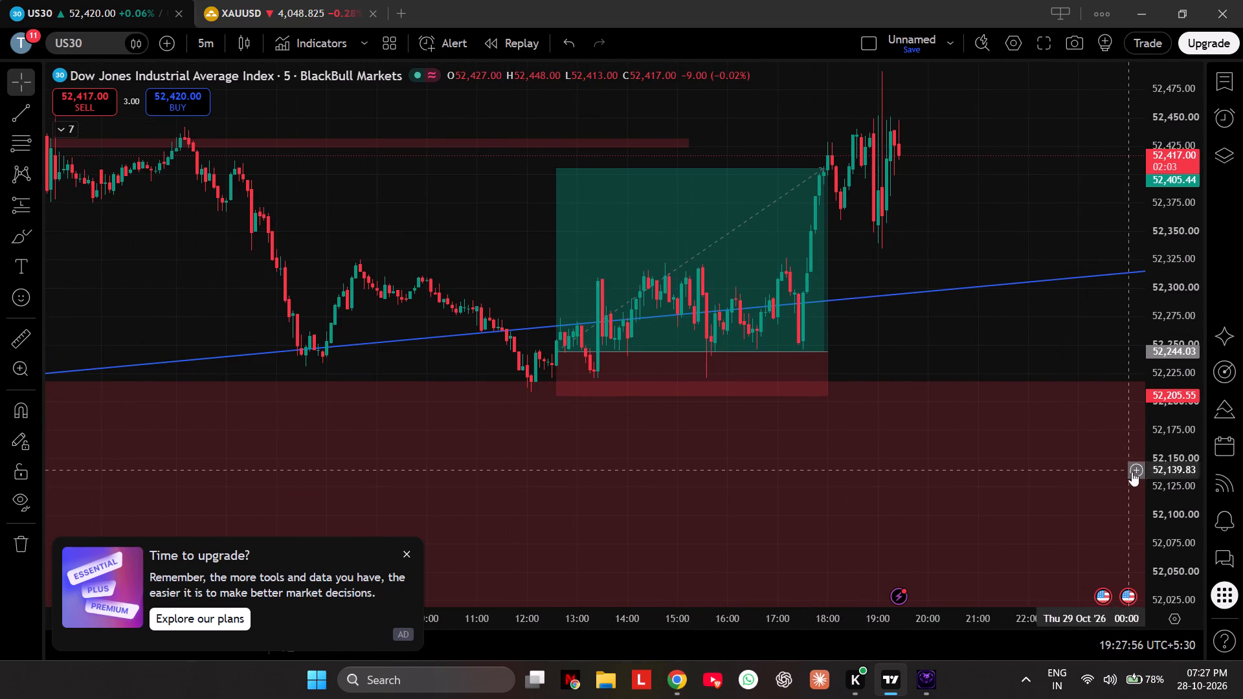
scroll(984, 403, "down", 6)
scroll(1160, 292, "down", 6)
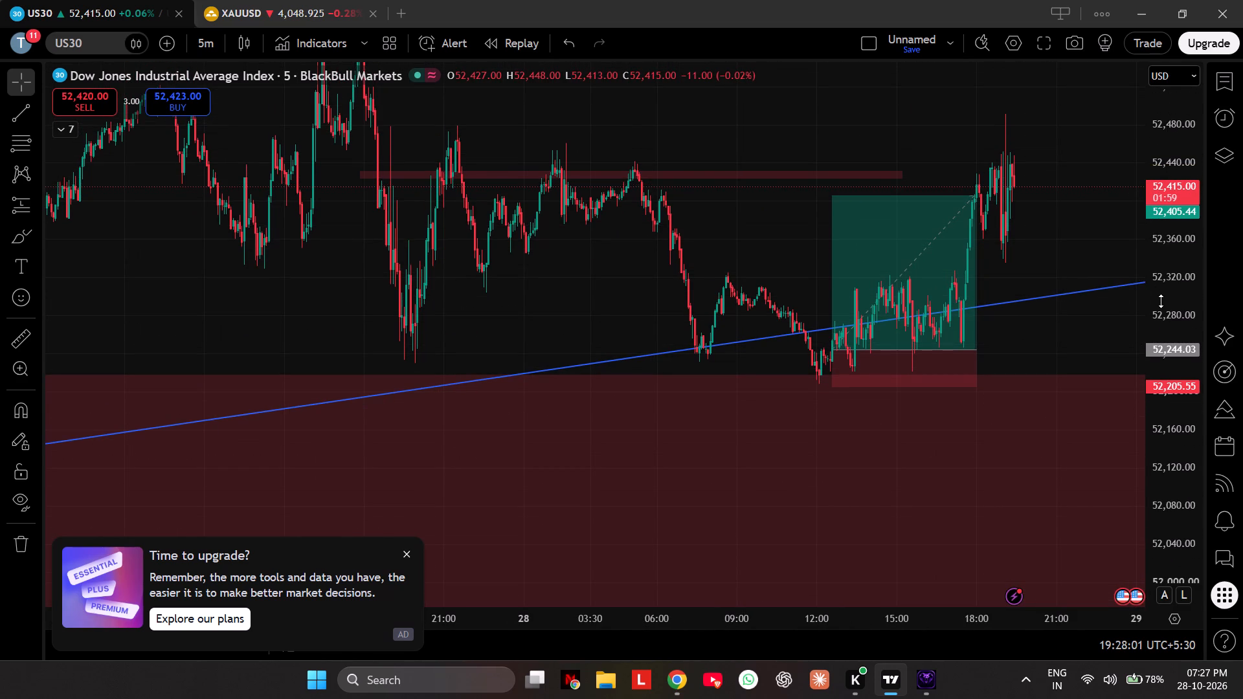
scroll(873, 264, "up", 9)
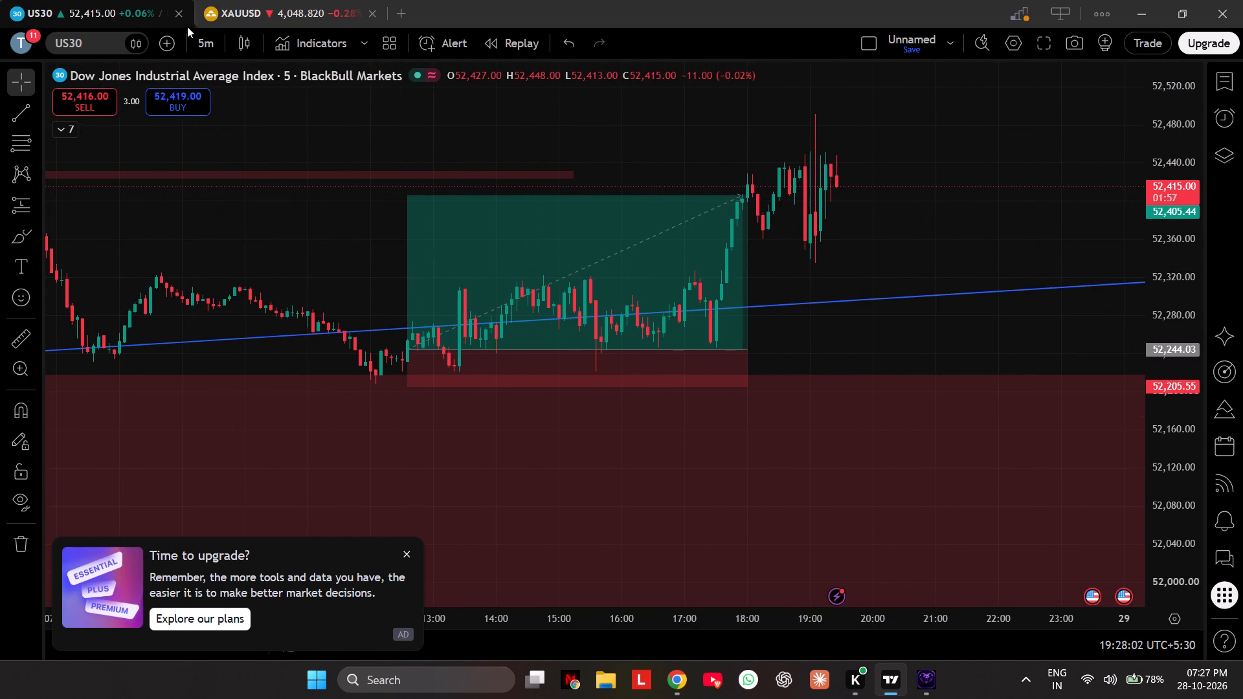
scroll(902, 277, "up", 4)
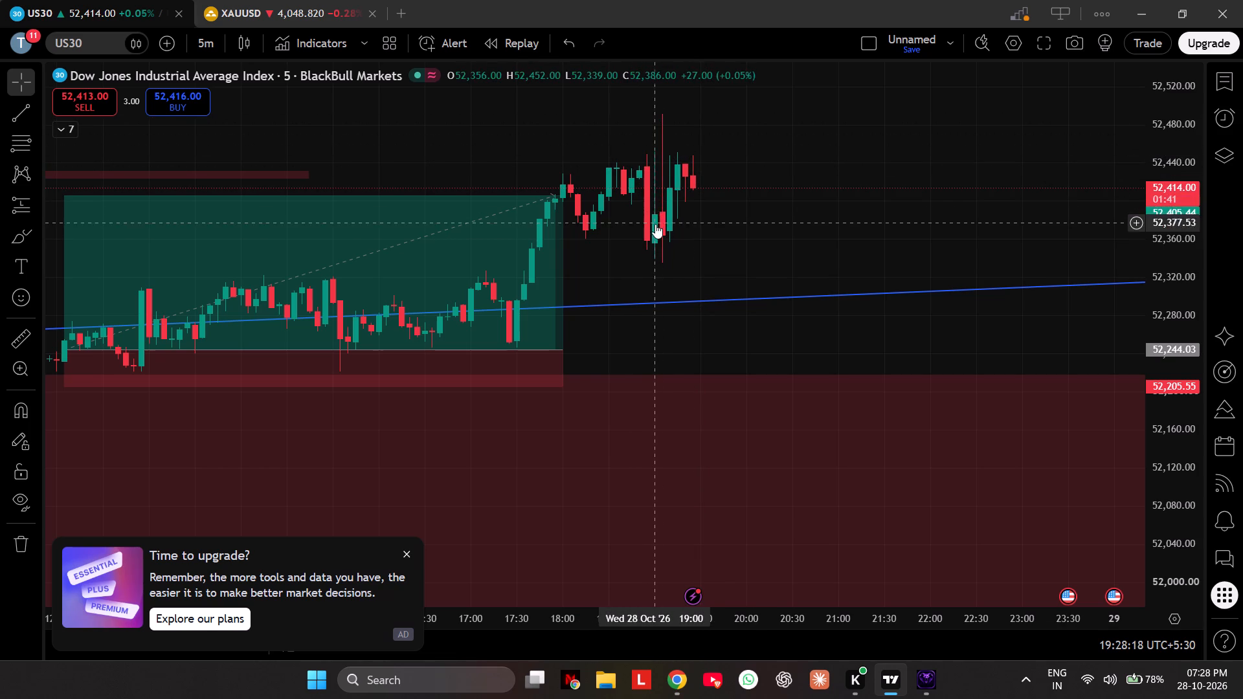
scroll(827, 182, "up", 2)
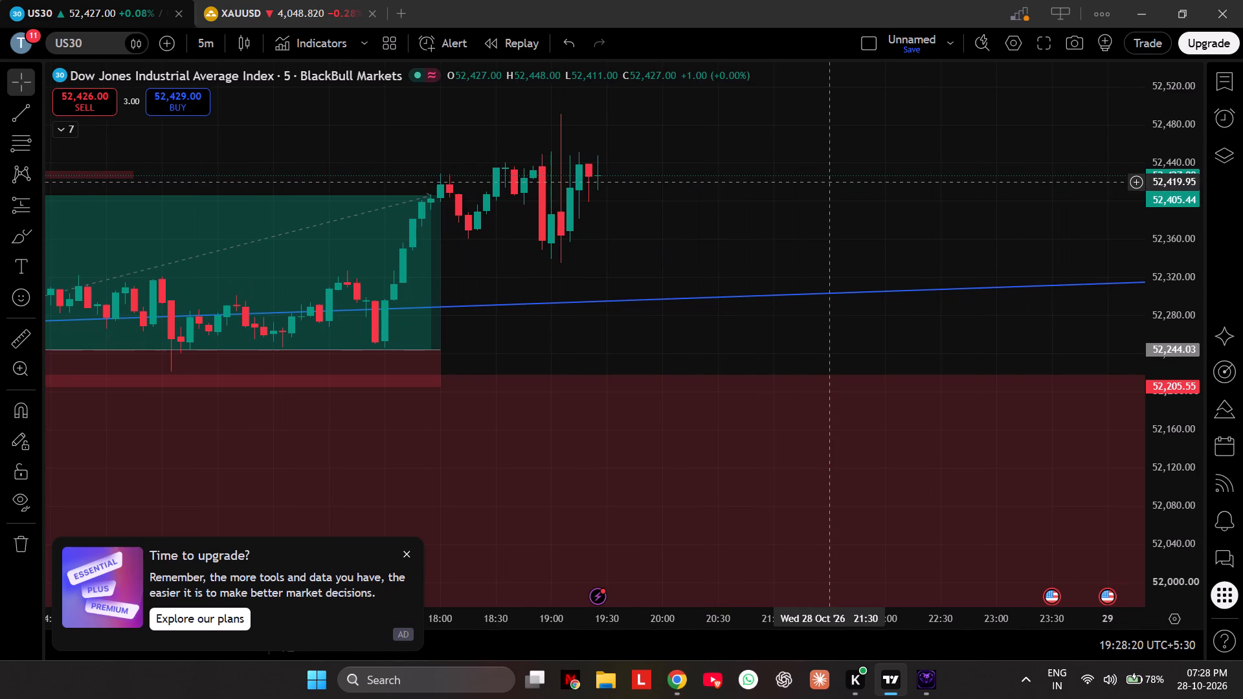
left_click(280, 0)
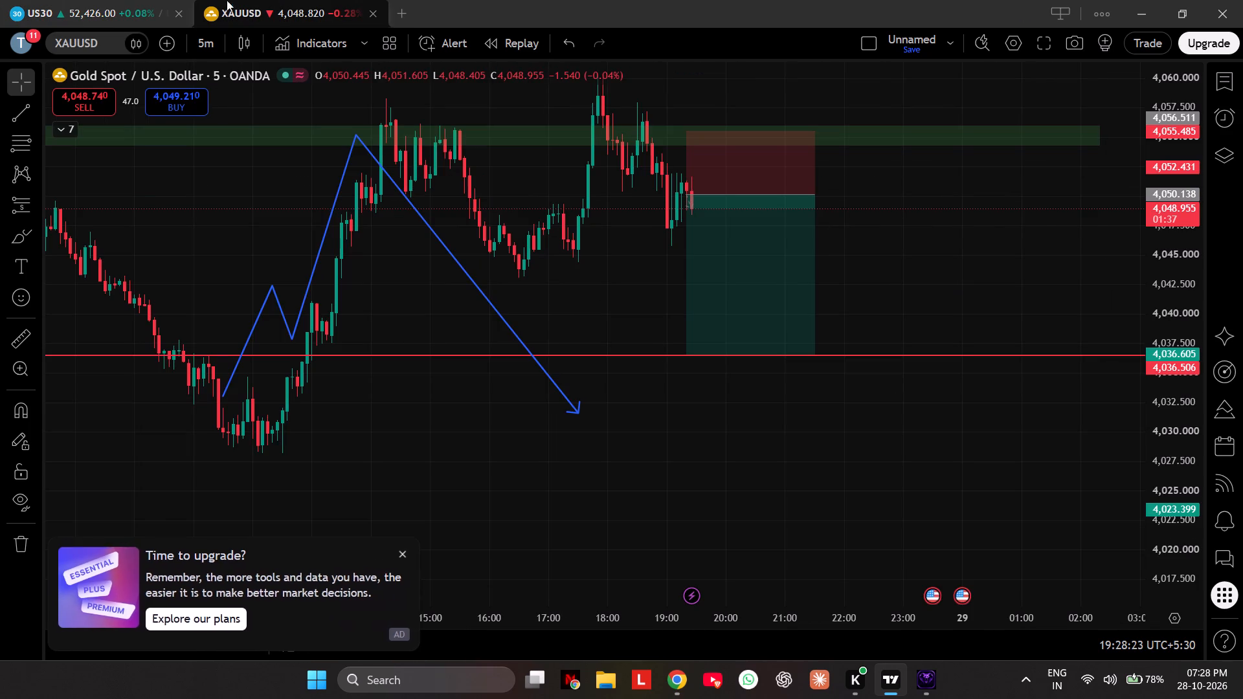
left_click(118, 0)
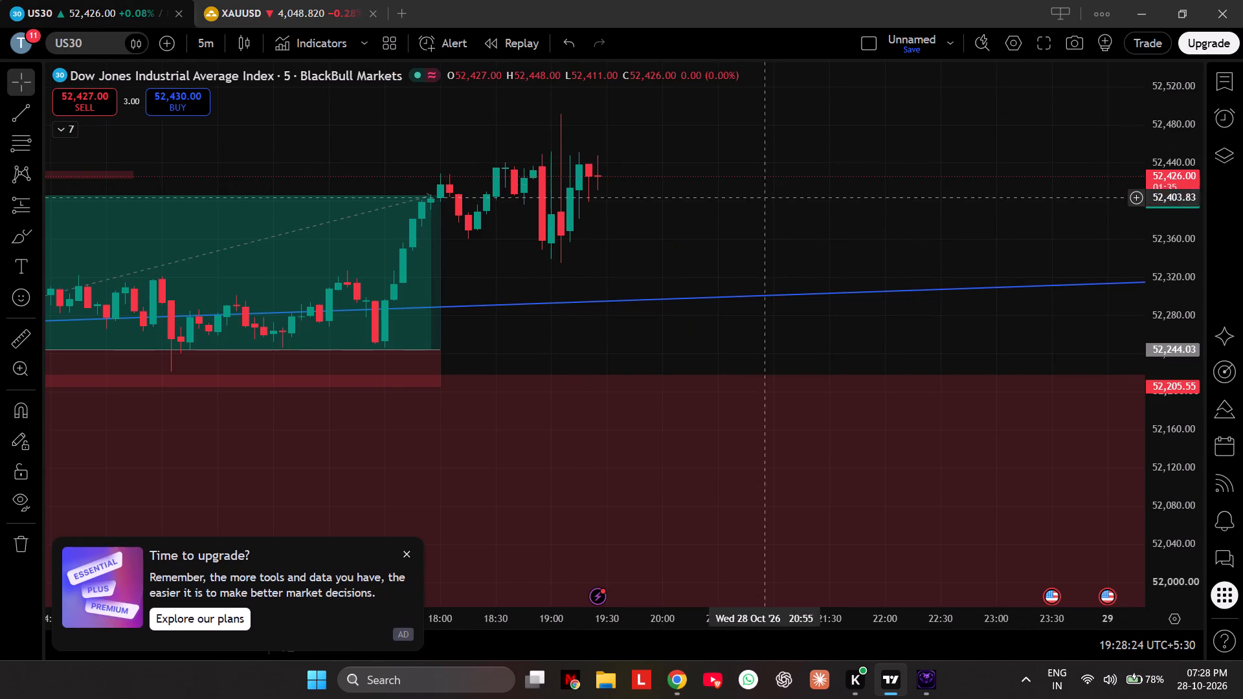
left_click_drag(779, 223, 823, 220)
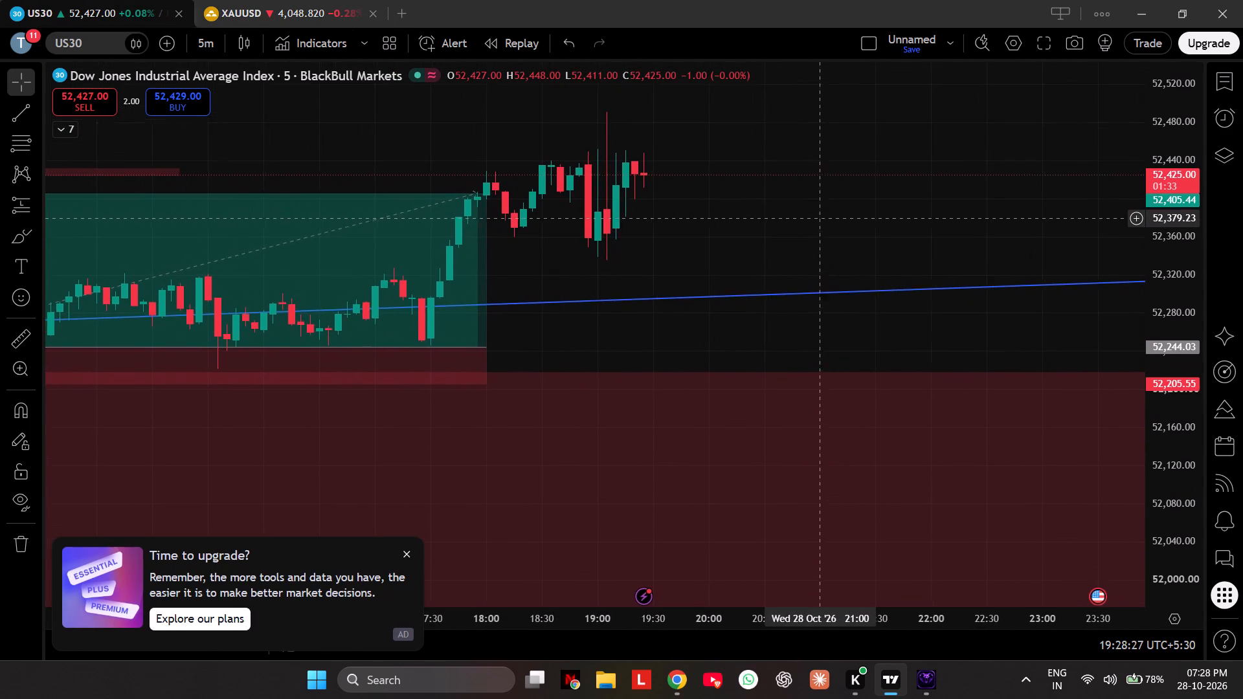
left_click_drag(823, 220, 844, 241)
left_click_drag(842, 241, 836, 227)
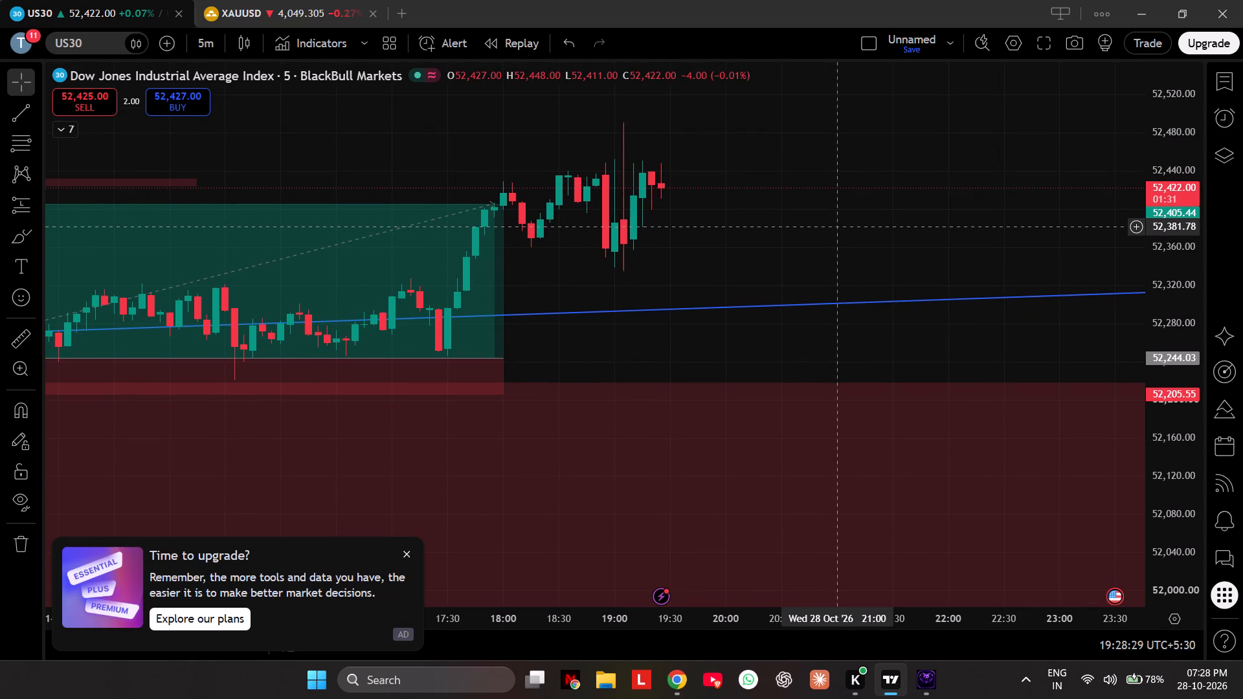
left_click_drag(834, 224, 822, 210)
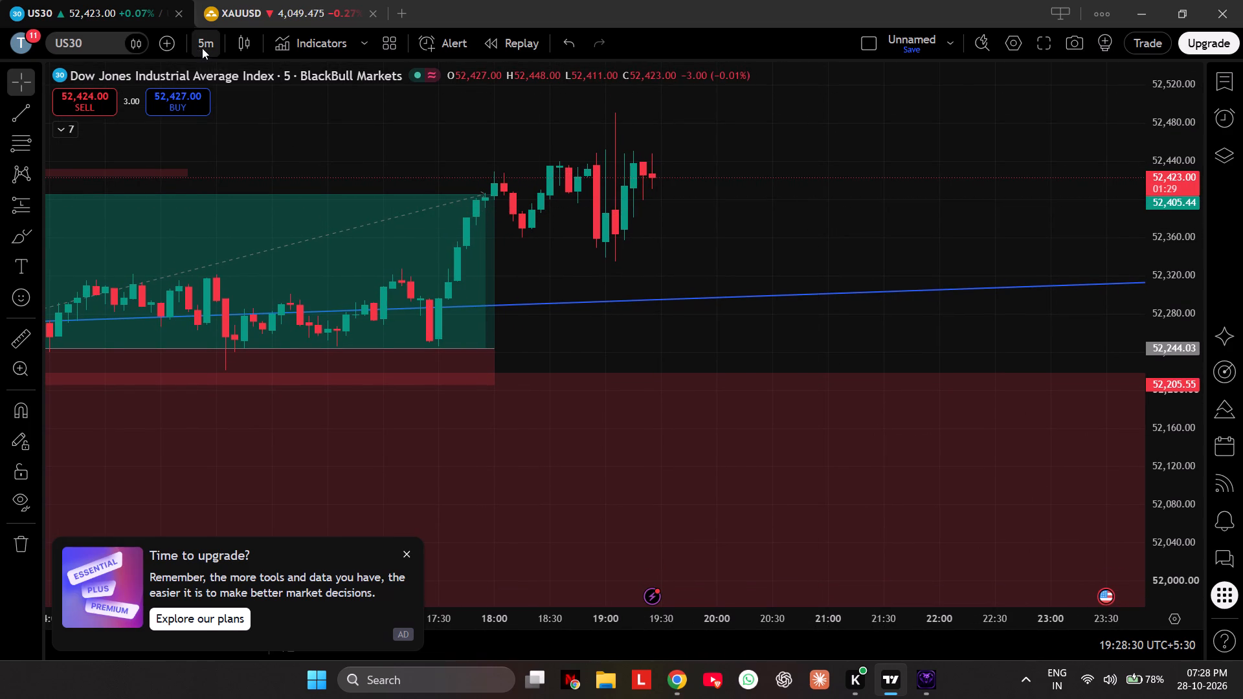
scroll(412, 340, "down", 4)
left_click(313, 0)
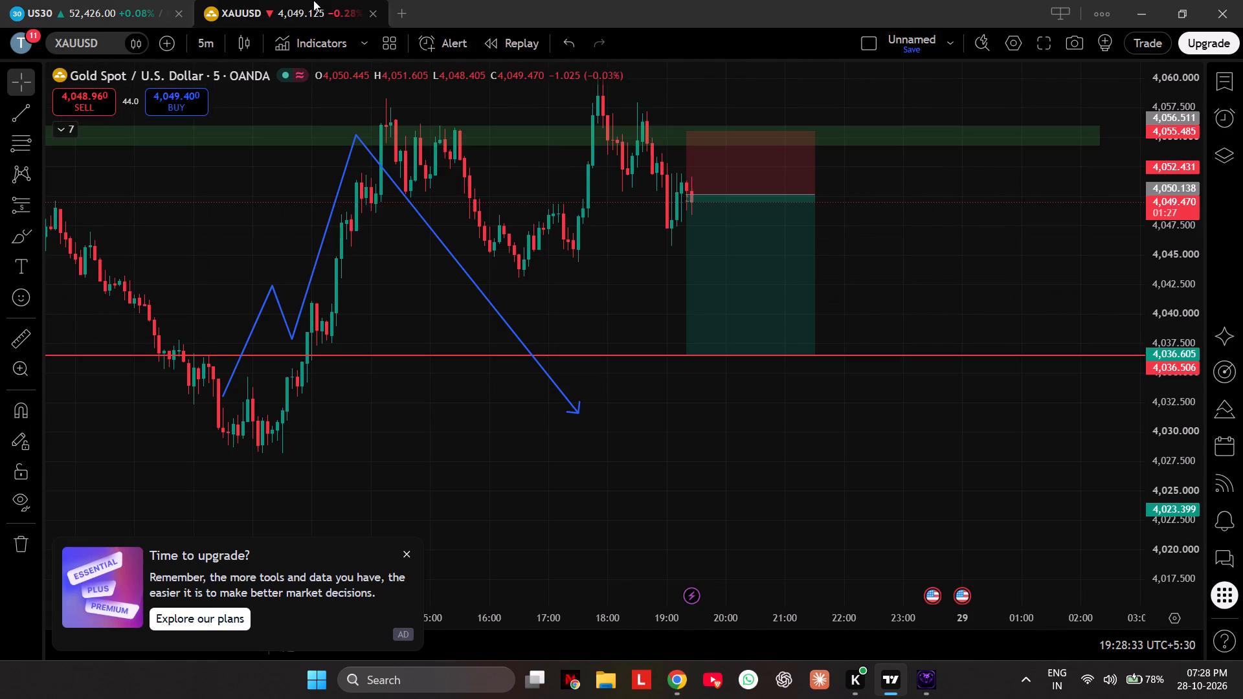
left_click(95, 0)
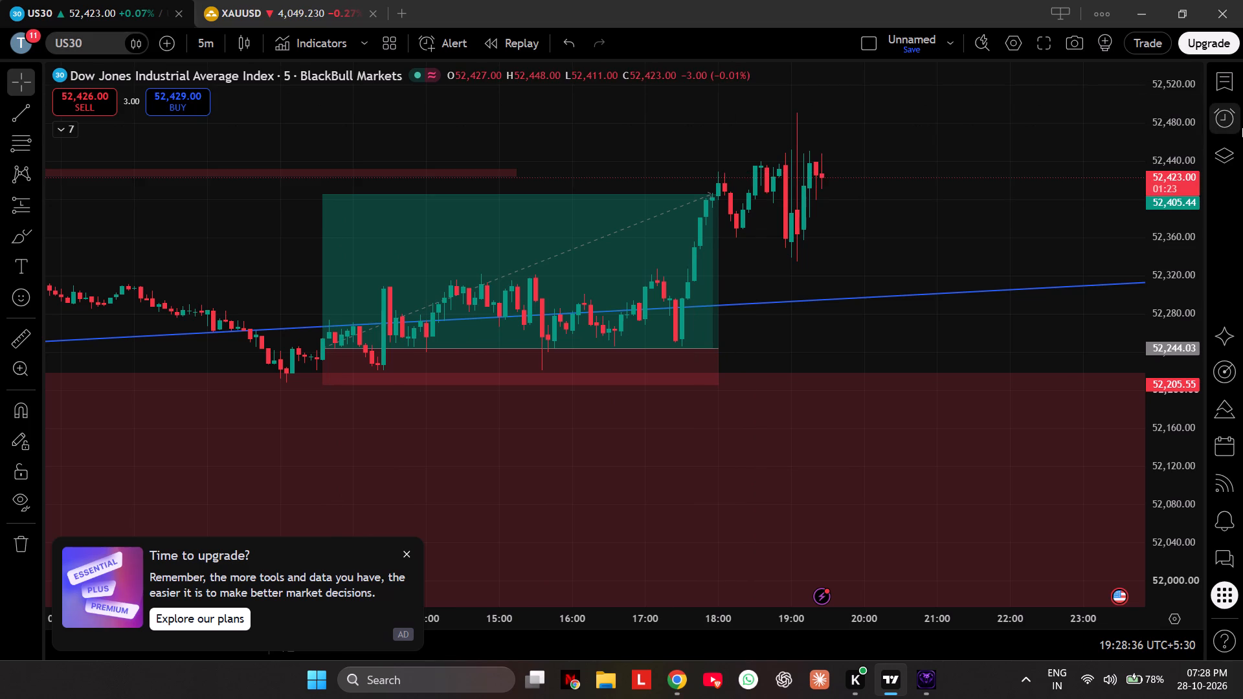
Switch to the US100 chart, lower the long position drawing's target to about 29,826 and shorten it so it ends at about 13:40.
left_click(1213, 90)
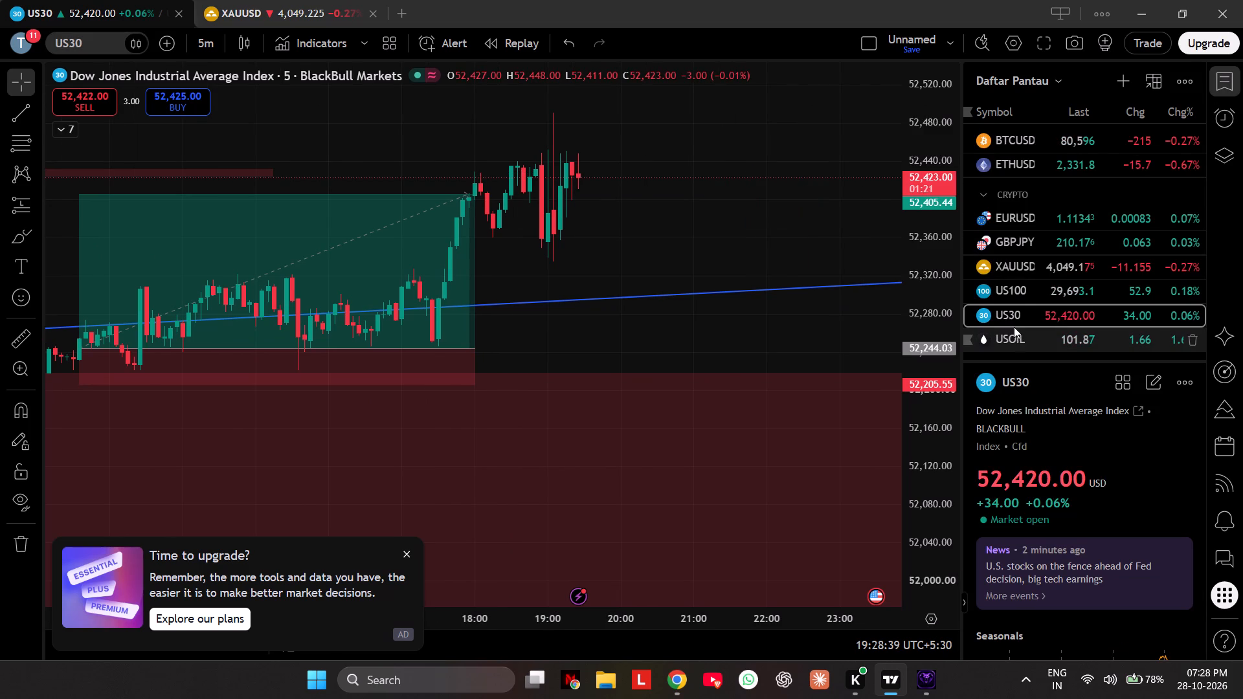
left_click(1008, 293)
scroll(967, 377, "down", 2)
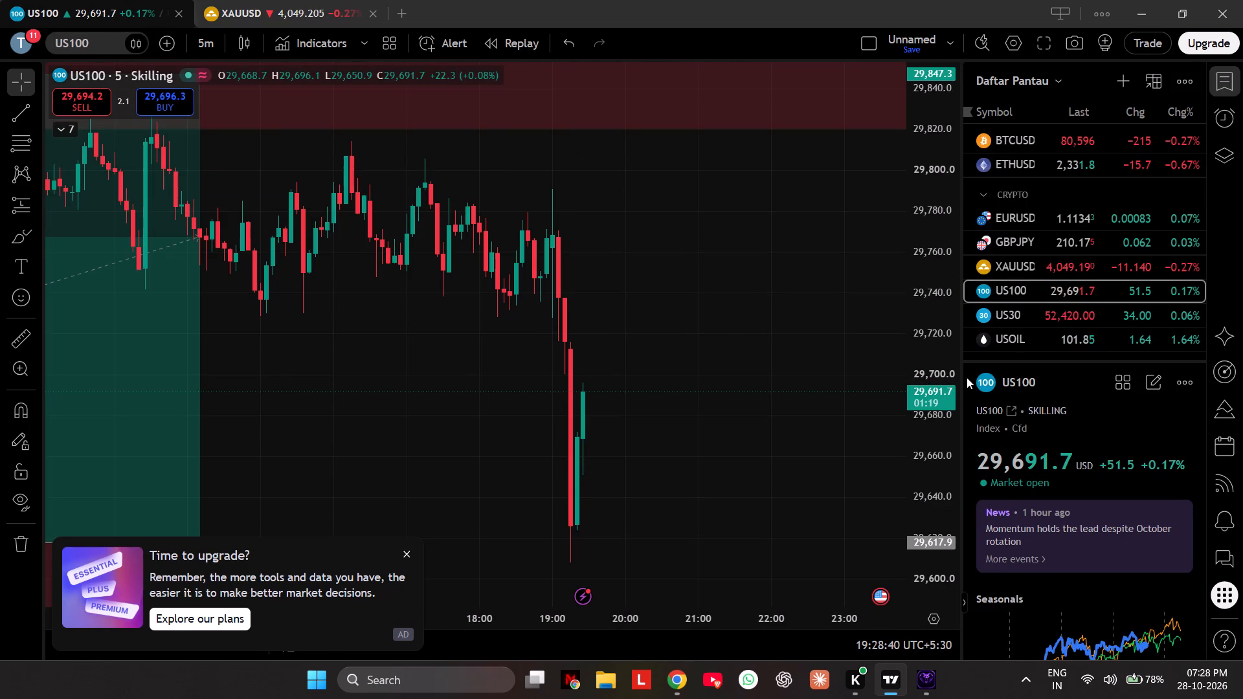
scroll(967, 377, "down", 19)
scroll(621, 475, "down", 5)
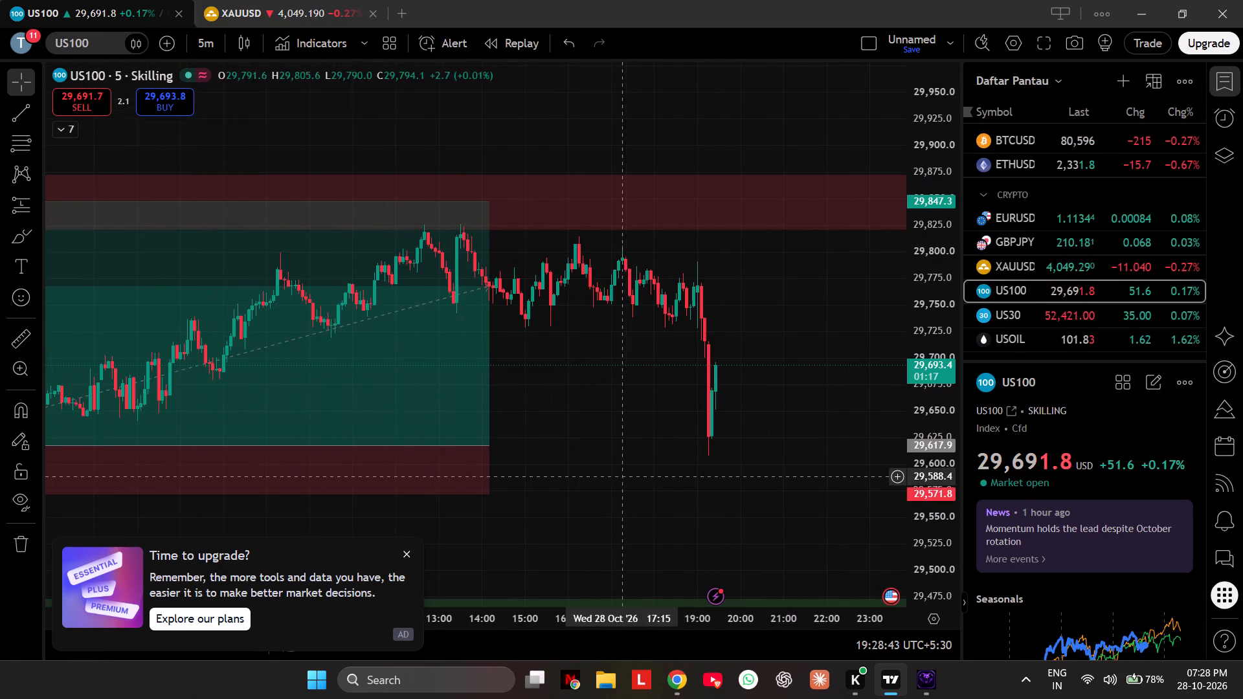
left_click_drag(735, 492, 693, 461)
scroll(693, 460, "down", 5)
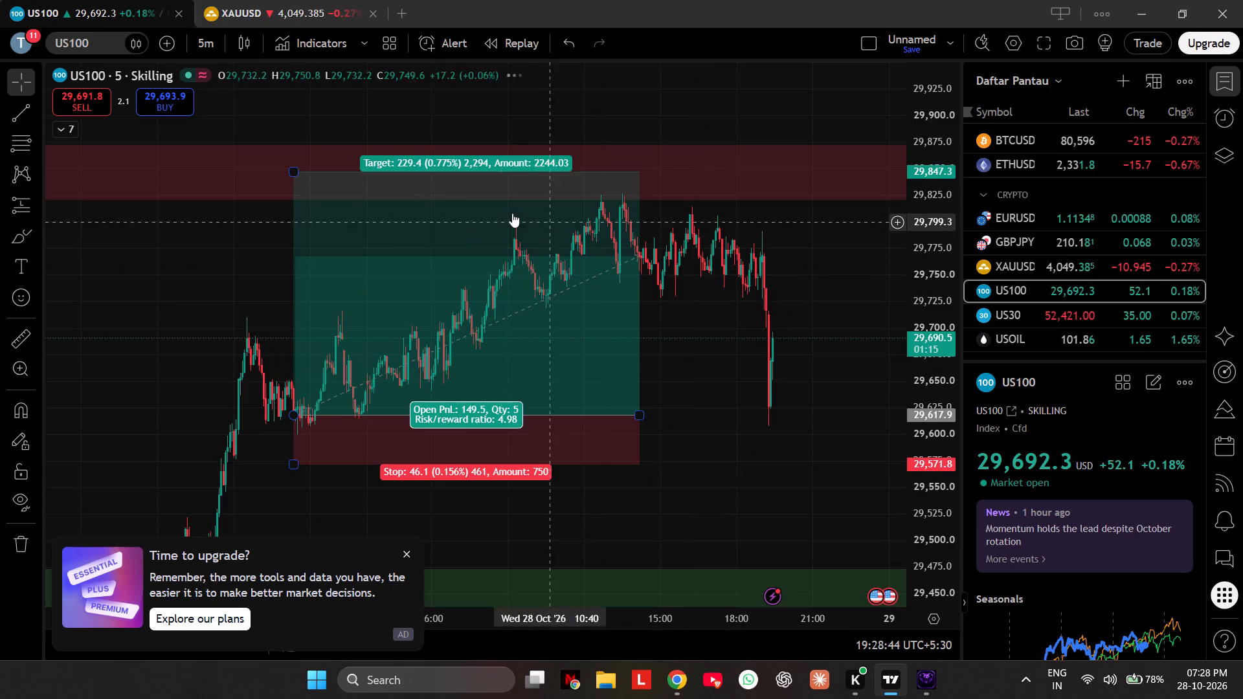
left_click_drag(293, 171, 320, 194)
left_click_drag(638, 413, 627, 412)
left_click(726, 476)
Examine the recent 5-minute price action on the US100 chart and on the USOIL chart.
left_click_drag(702, 476, 558, 437)
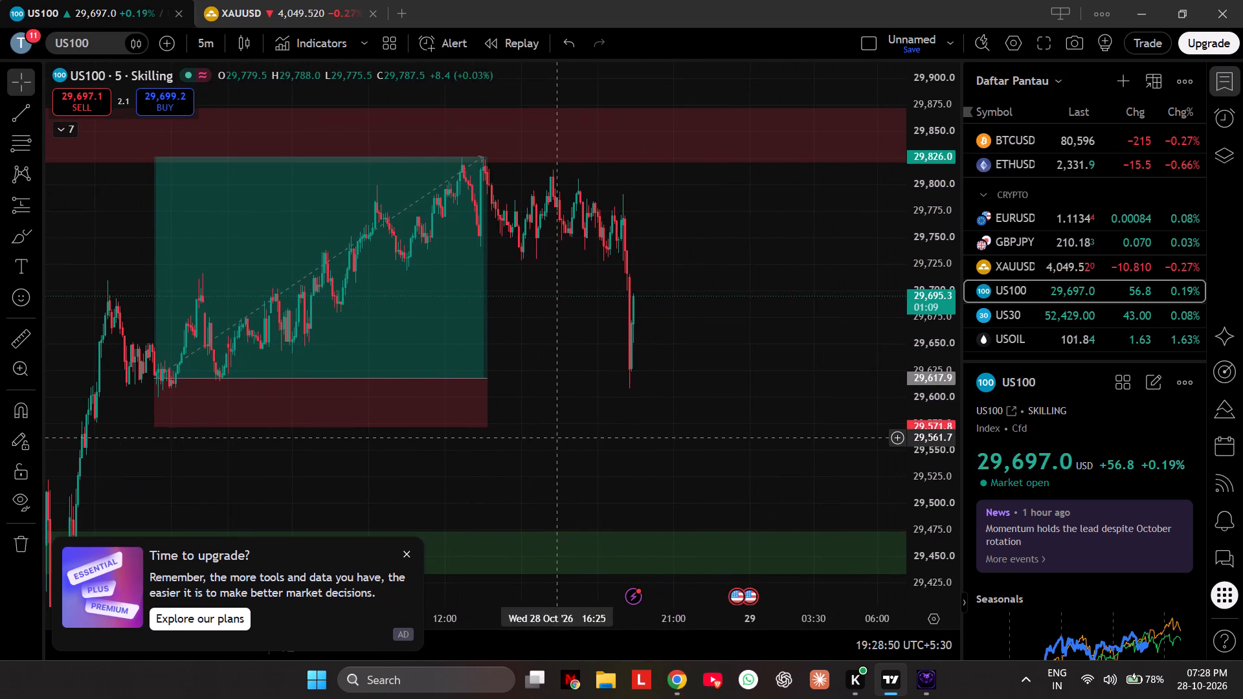
scroll(932, 493, "up", 4)
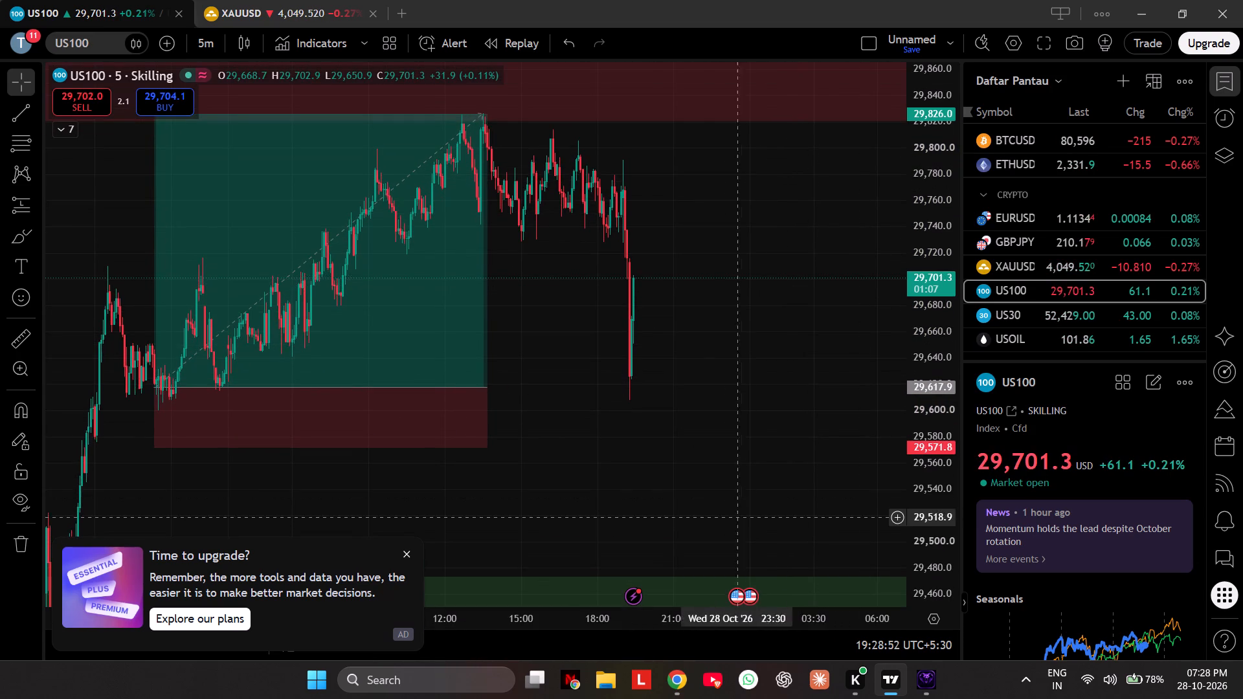
scroll(719, 521, "up", 4)
left_click_drag(745, 519, 798, 507)
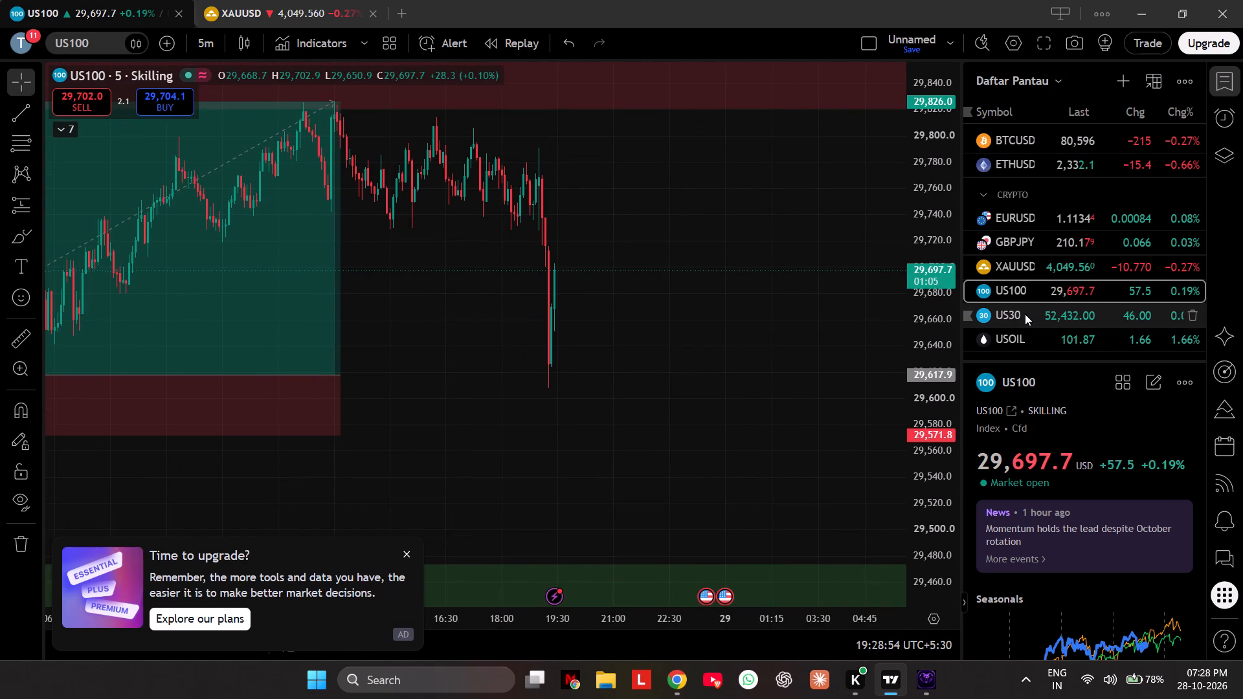
scroll(609, 516, "up", 3)
scroll(609, 516, "down", 4)
scroll(609, 516, "up", 3)
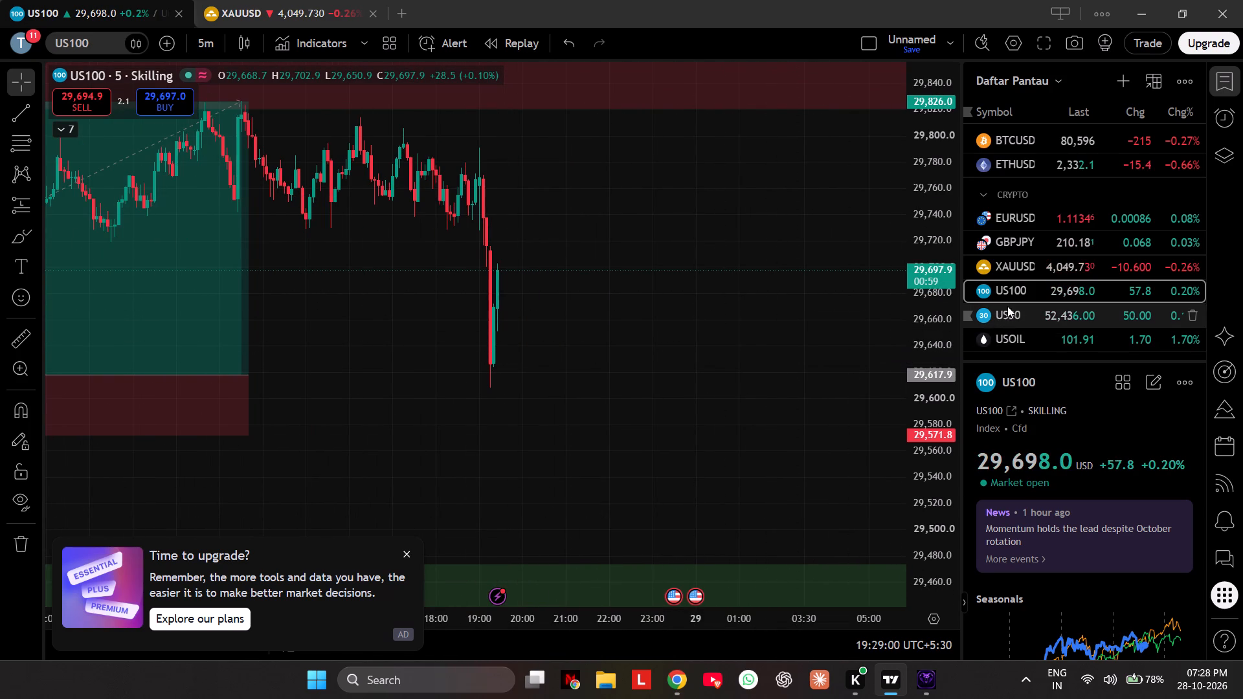
left_click(1025, 339)
scroll(927, 500, "down", 17)
scroll(927, 500, "up", 1)
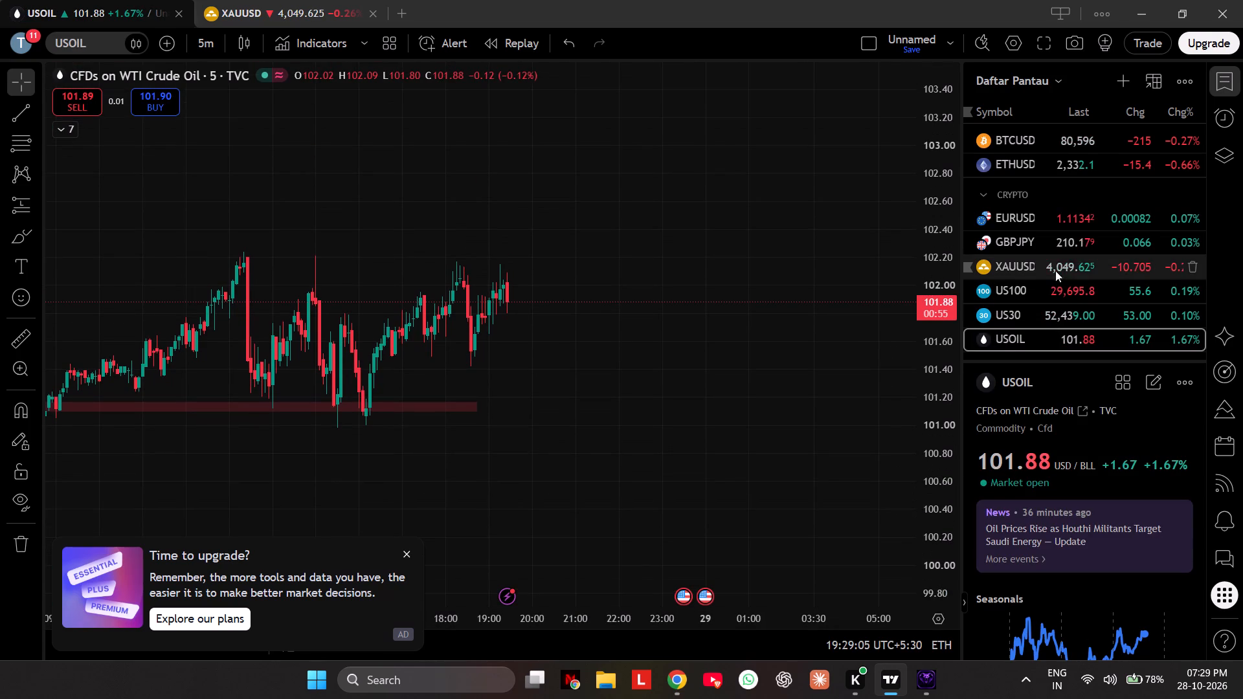
Switch to the BTCUSD chart and examine its 5-minute price action against the red 80,649 and green 79,946 levels.
left_click(1018, 147)
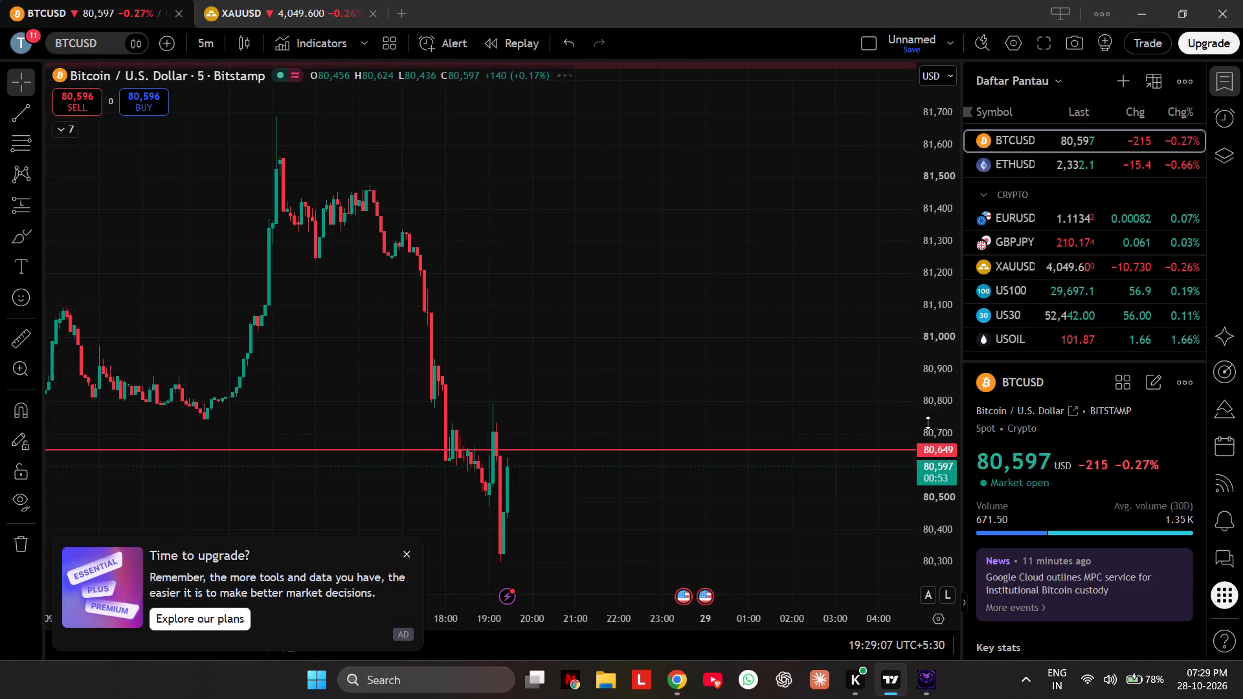
scroll(934, 455, "down", 4)
scroll(779, 482, "down", 3)
scroll(785, 495, "up", 5)
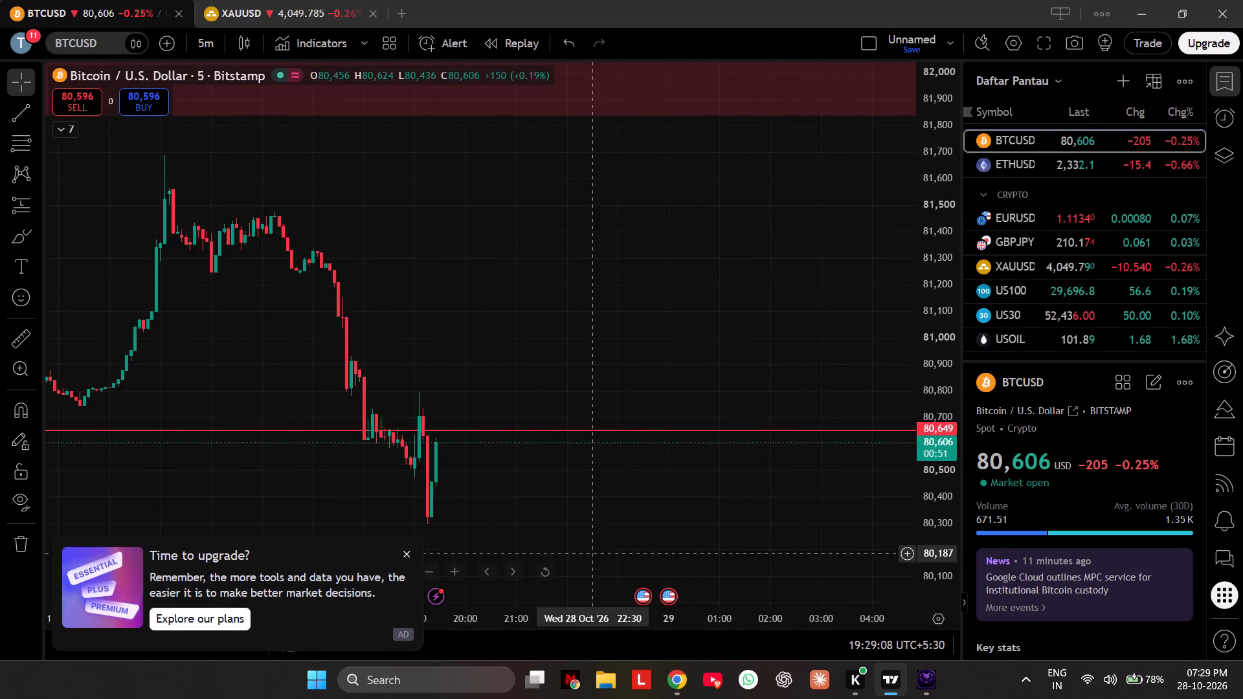
left_click_drag(635, 511, 782, 387)
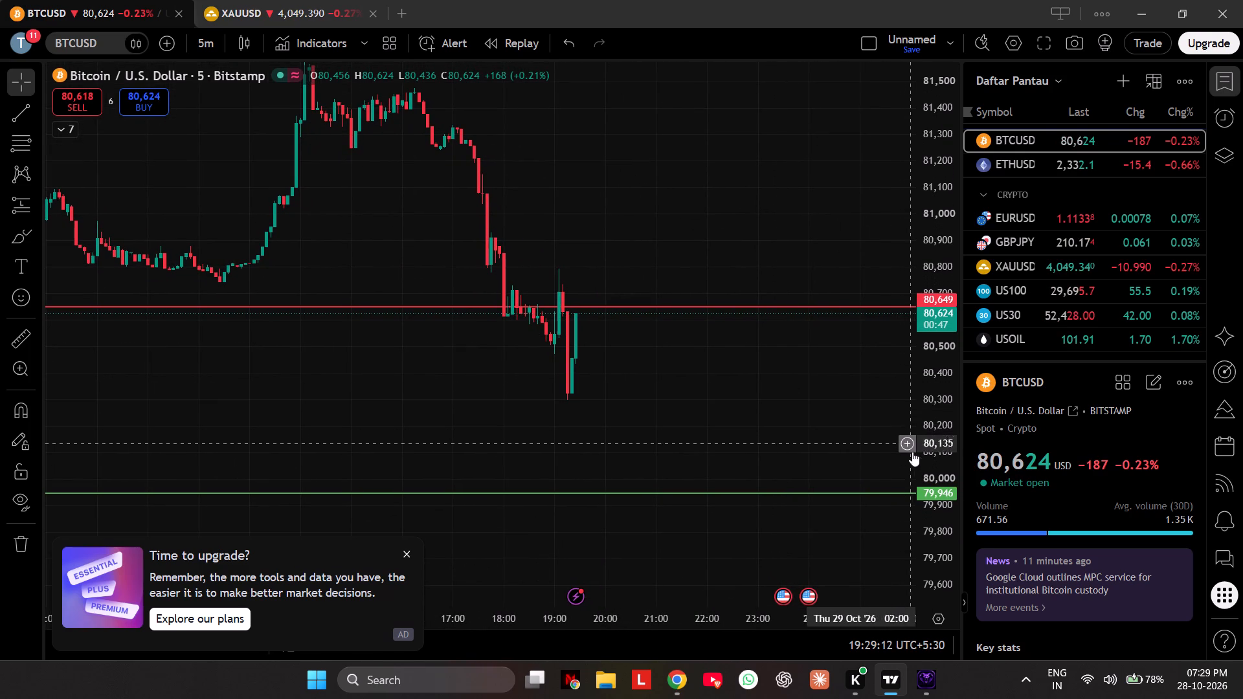
scroll(923, 467, "down", 4)
scroll(923, 467, "up", 2)
scroll(399, 428, "down", 8)
scroll(399, 428, "up", 6)
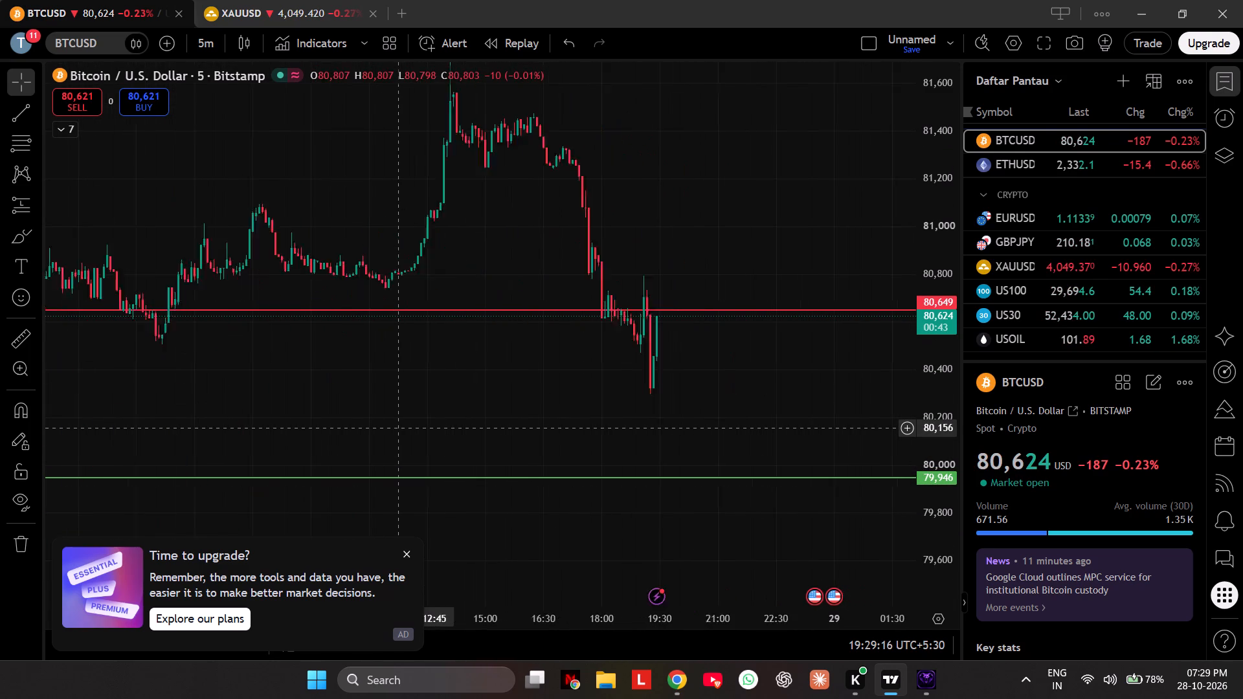
scroll(399, 428, "up", 1)
scroll(399, 428, "down", 7)
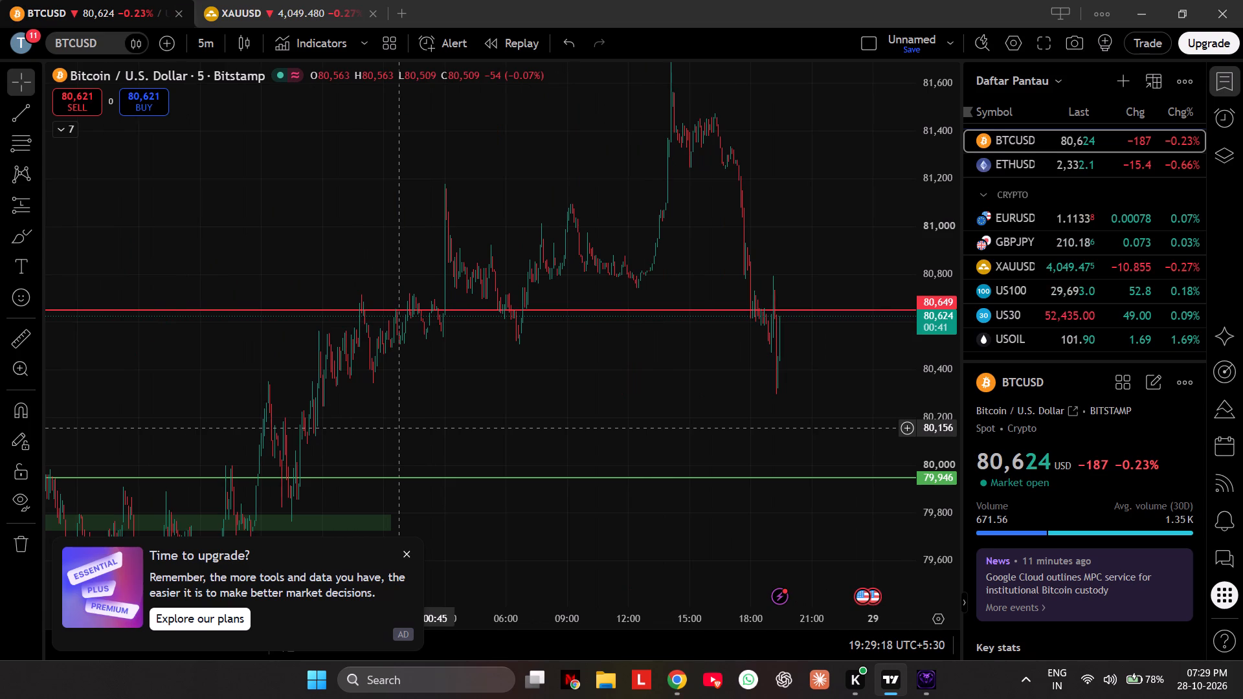
scroll(399, 428, "up", 11)
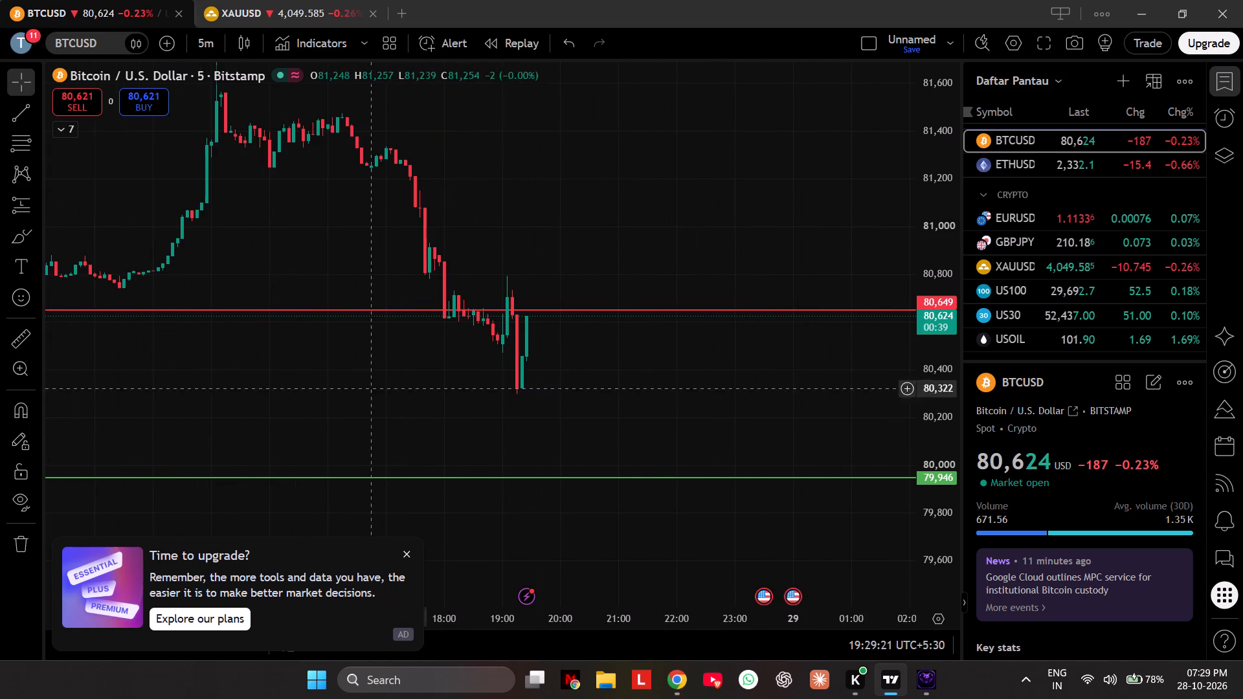
Switch the BTCUSD chart to the 1-minute interval and dismiss the upgrade offer and the Windows Security notification.
left_click(207, 41)
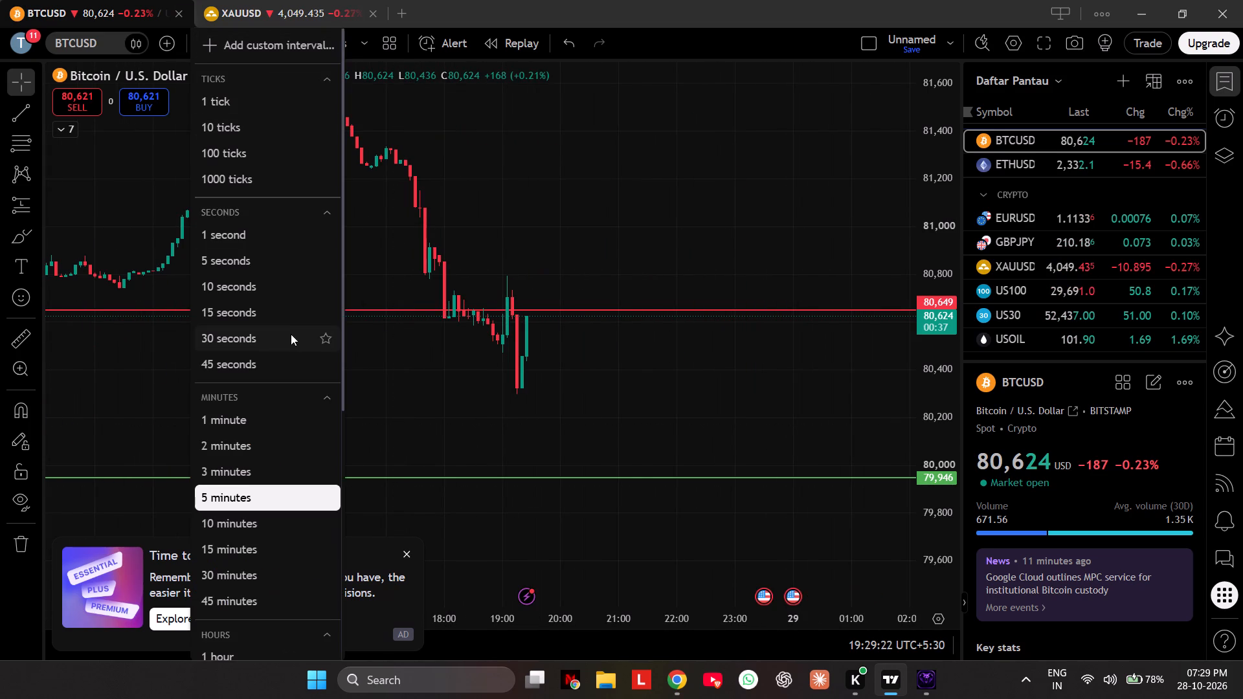
left_click(270, 423)
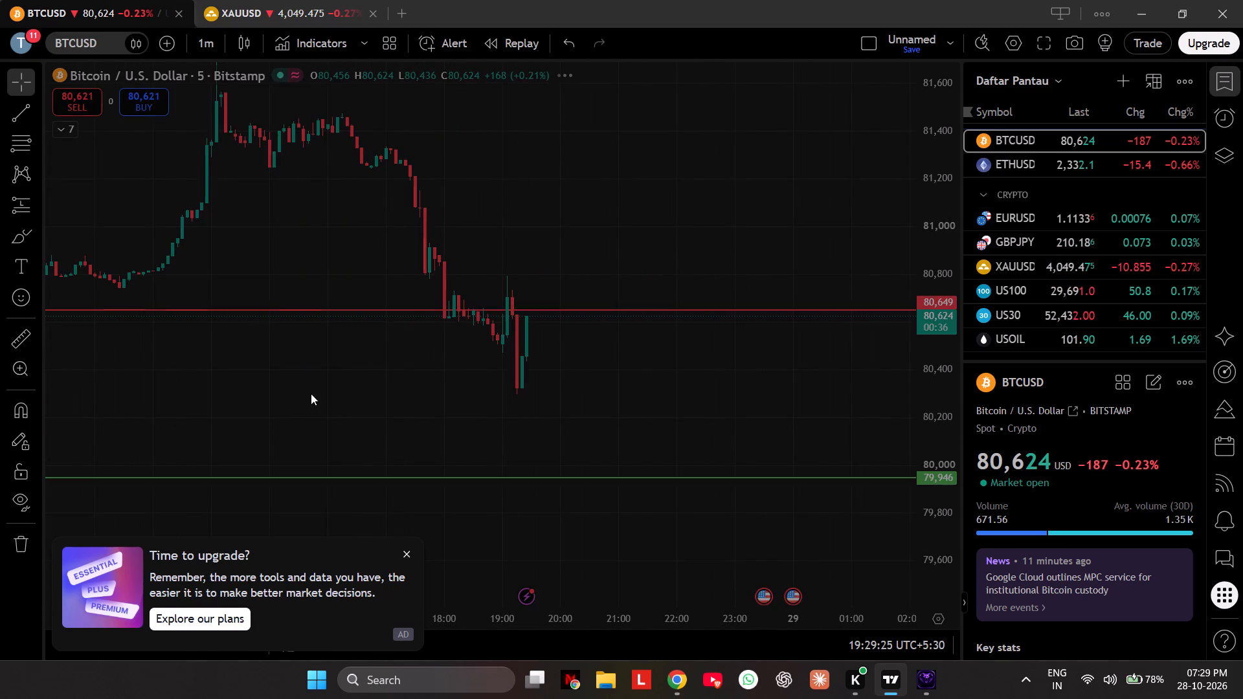
left_click(403, 553)
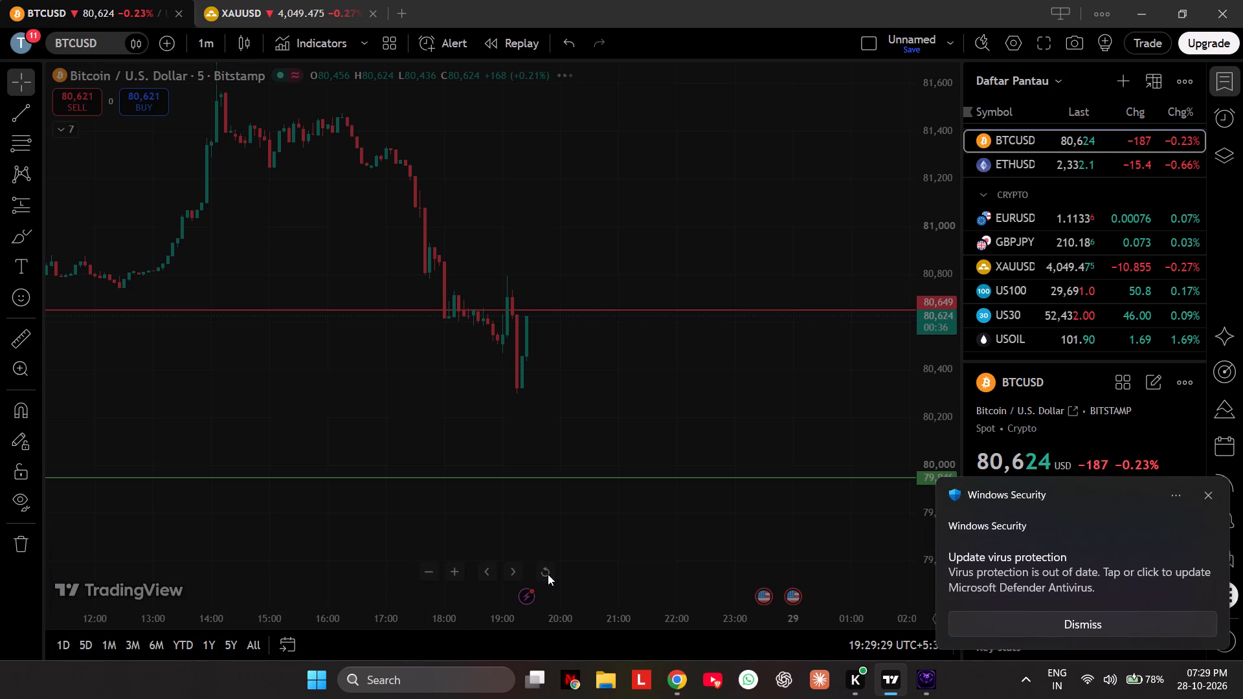
left_click(1097, 628)
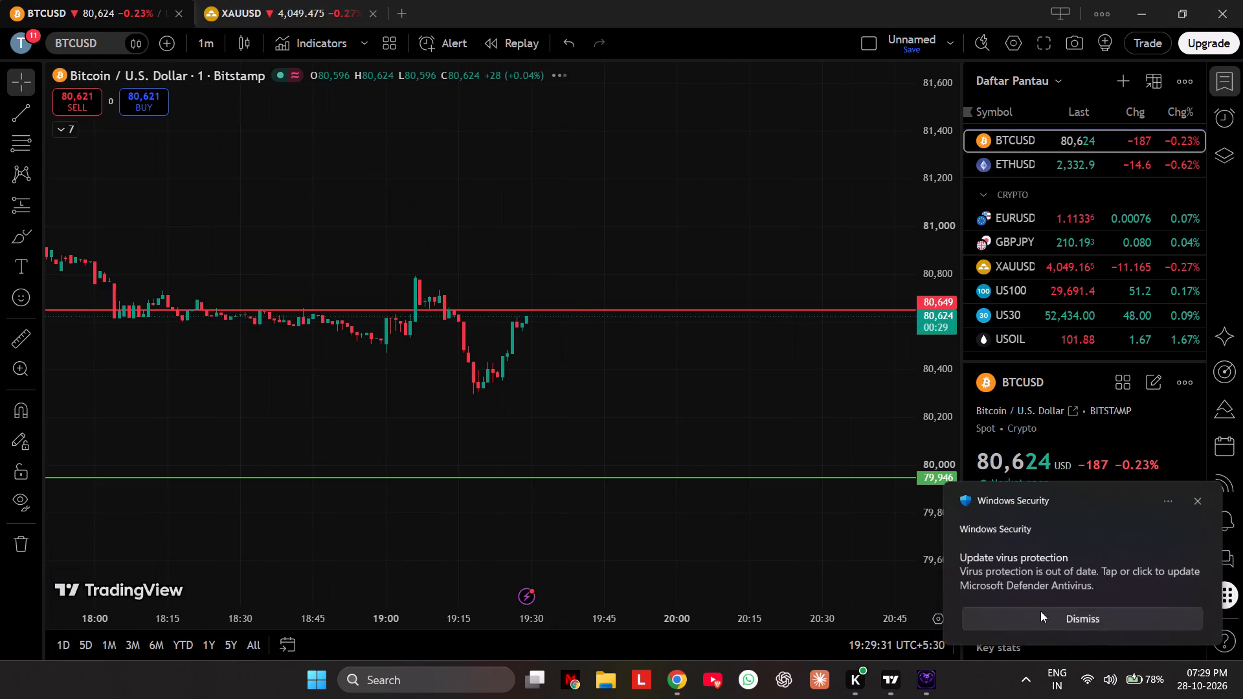
Examine the recent 1-minute BTCUSD price action around the red 80,649 level and down towards the green 79,946 level.
left_click(544, 575)
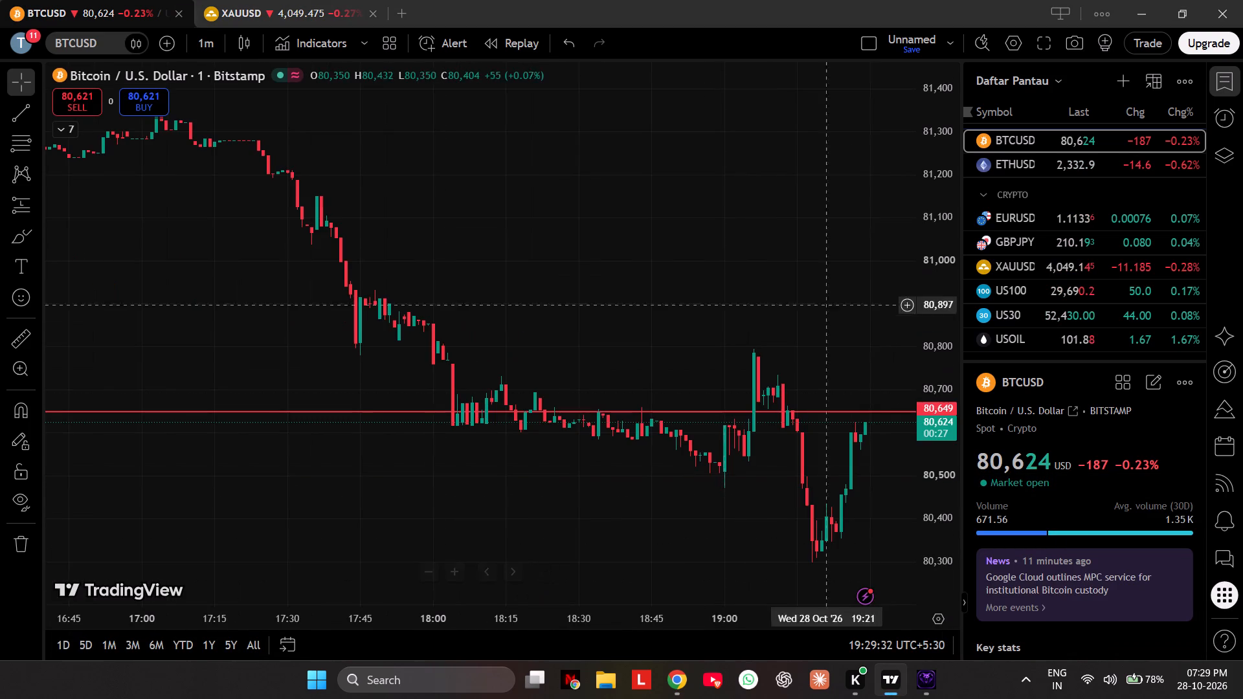
scroll(937, 478, "up", 1)
left_click_drag(904, 494, 716, 345)
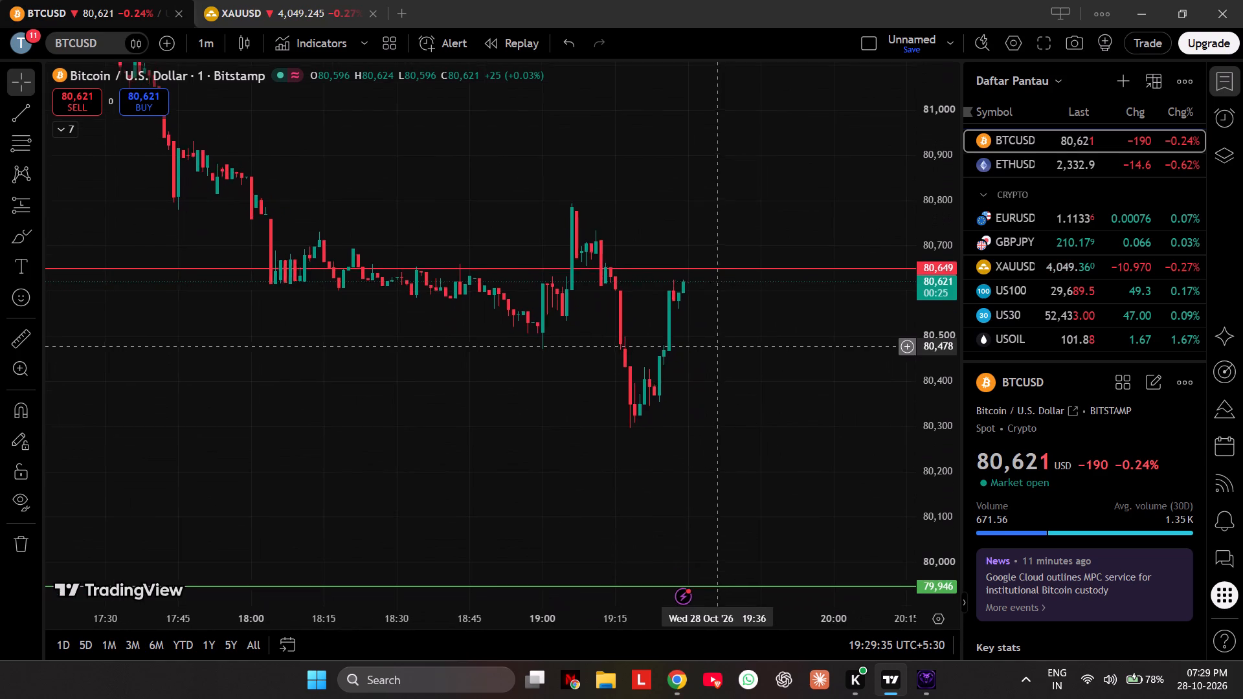
left_click_drag(716, 345, 716, 344)
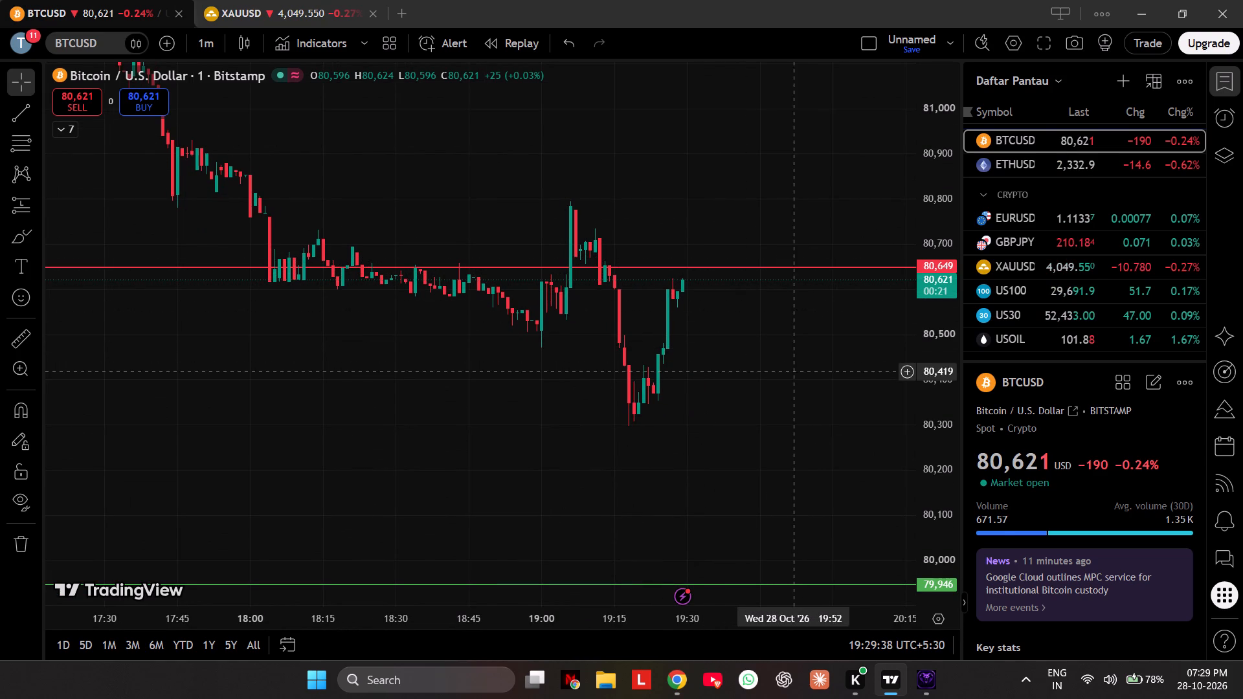
left_click_drag(791, 371, 727, 366)
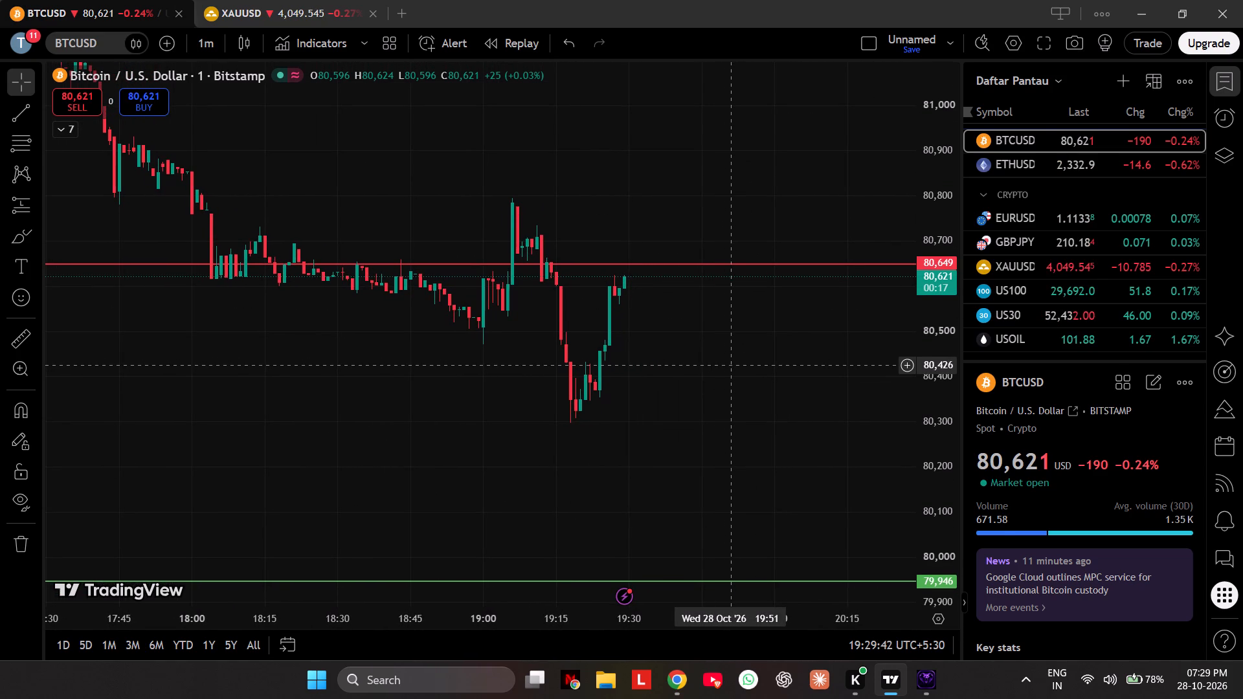
left_click_drag(728, 364, 701, 379)
scroll(923, 441, "up", 1)
left_click_drag(681, 396, 668, 400)
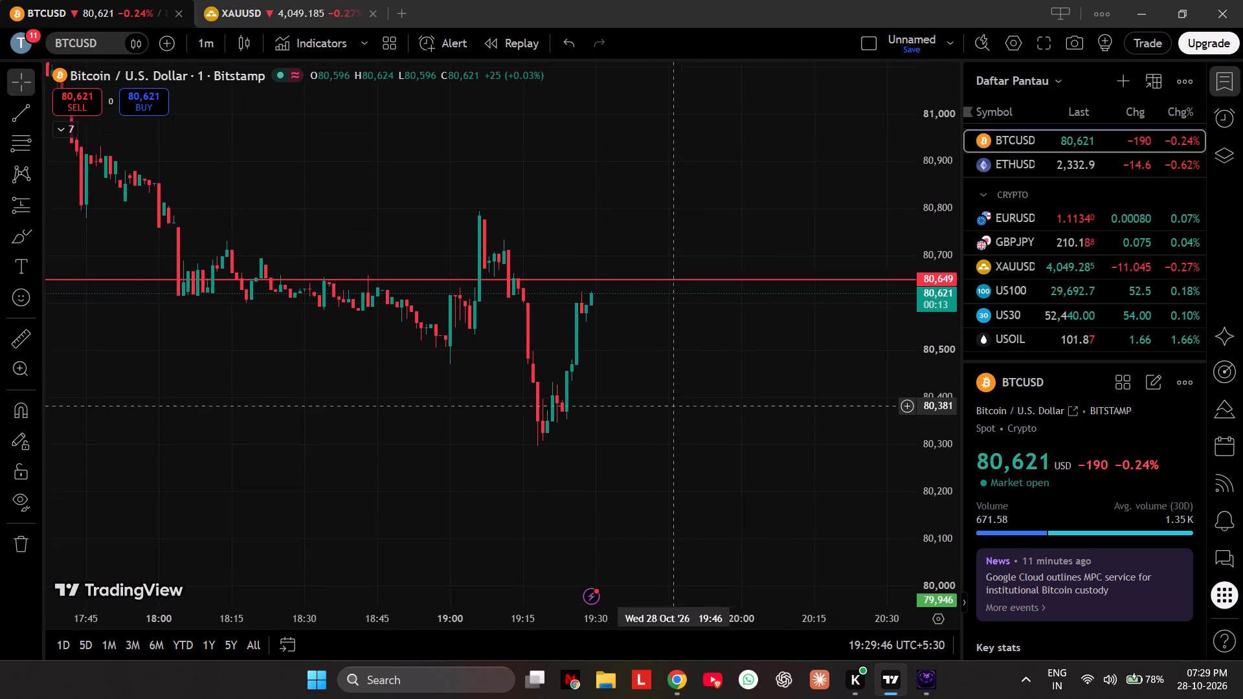
left_click_drag(668, 400, 665, 395)
left_click_drag(665, 395, 618, 396)
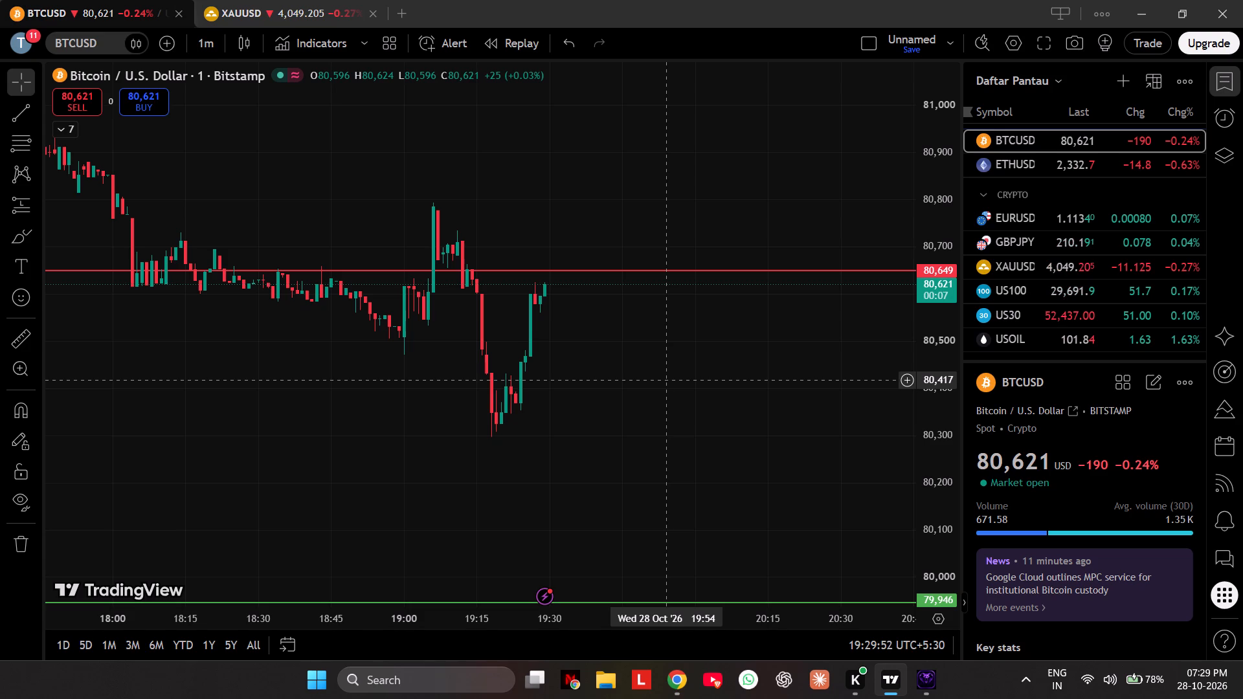
left_click_drag(661, 375, 653, 364)
left_click_drag(660, 361, 688, 358)
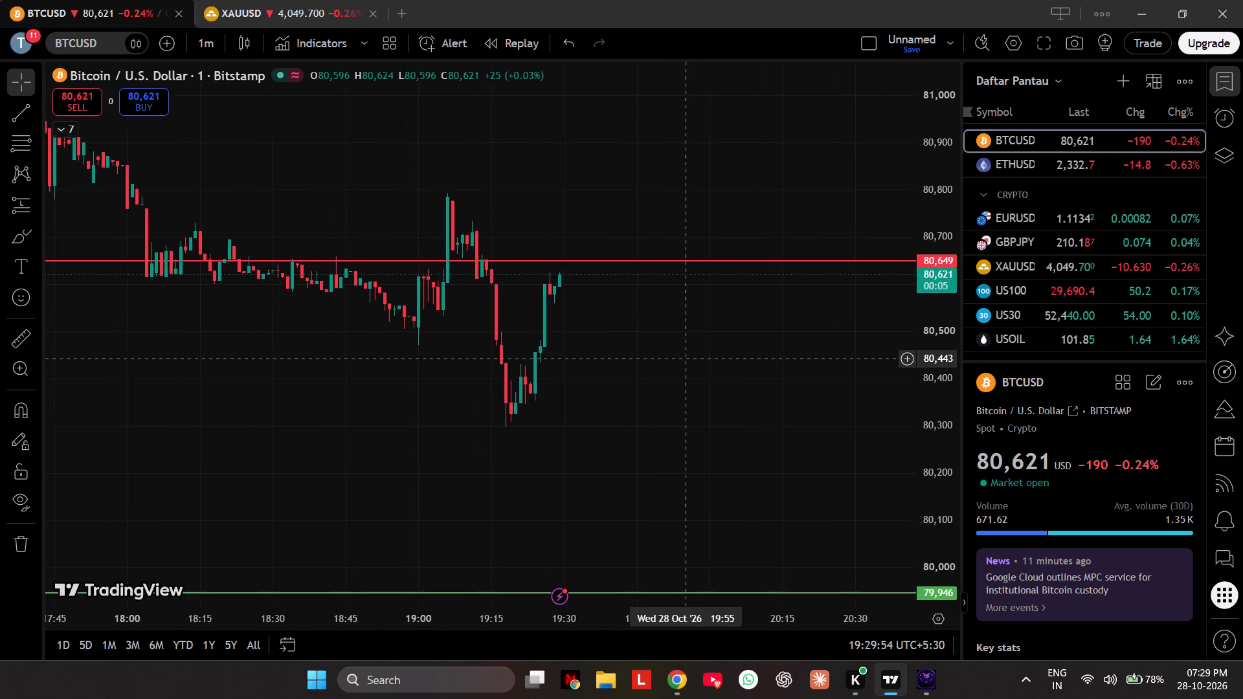
left_click_drag(688, 358, 744, 355)
left_click_drag(744, 355, 726, 351)
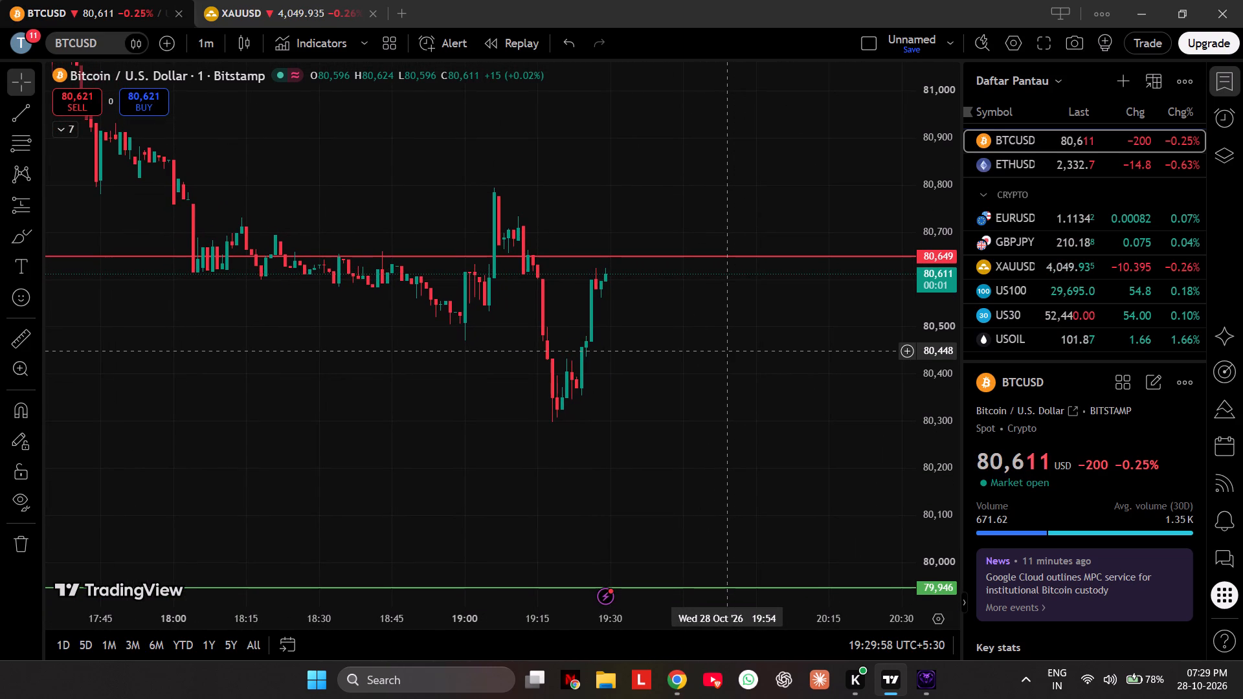
Check the XAUUSD 5-minute chart with its short position drawing, and return to the BTCUSD 1-minute chart.
left_click(298, 0)
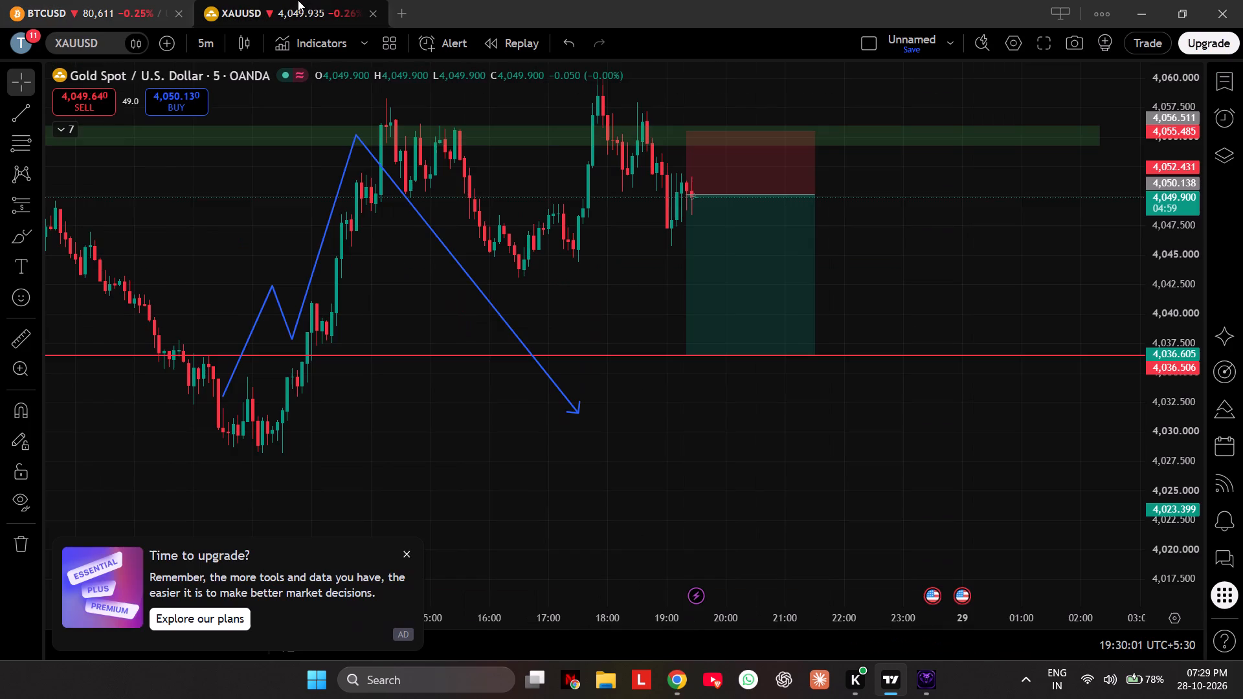
left_click(71, 0)
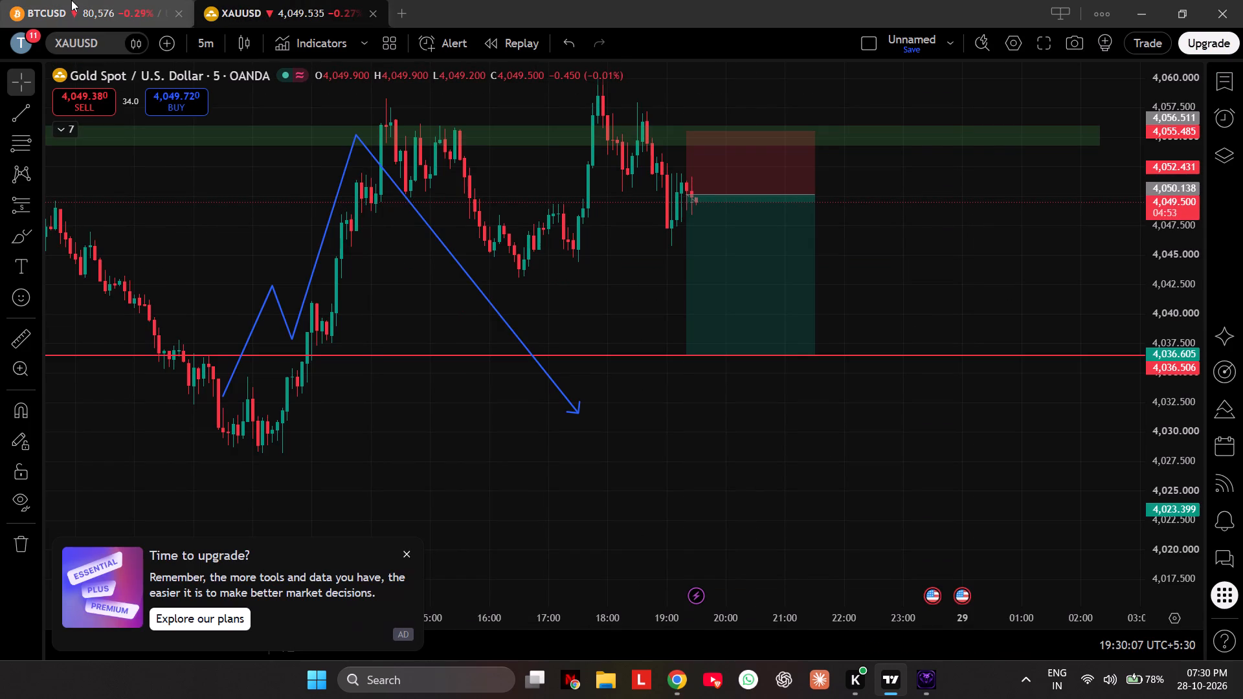
left_click_drag(771, 497, 743, 463)
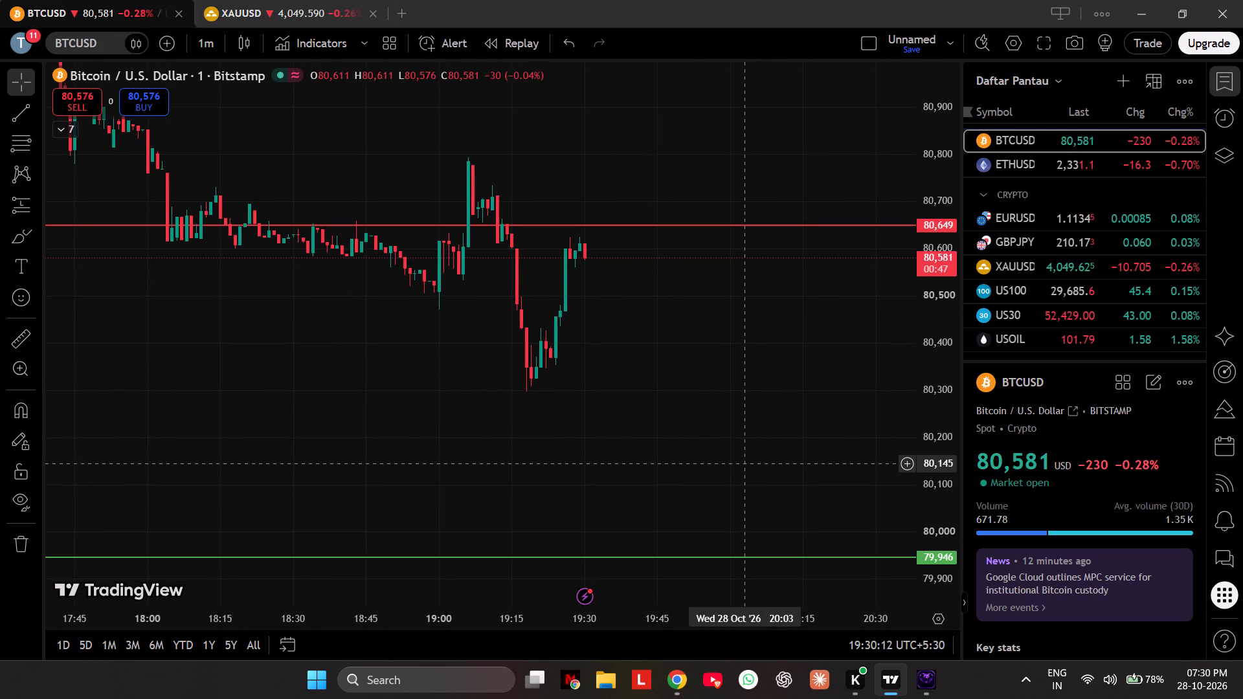
left_click_drag(714, 443, 706, 438)
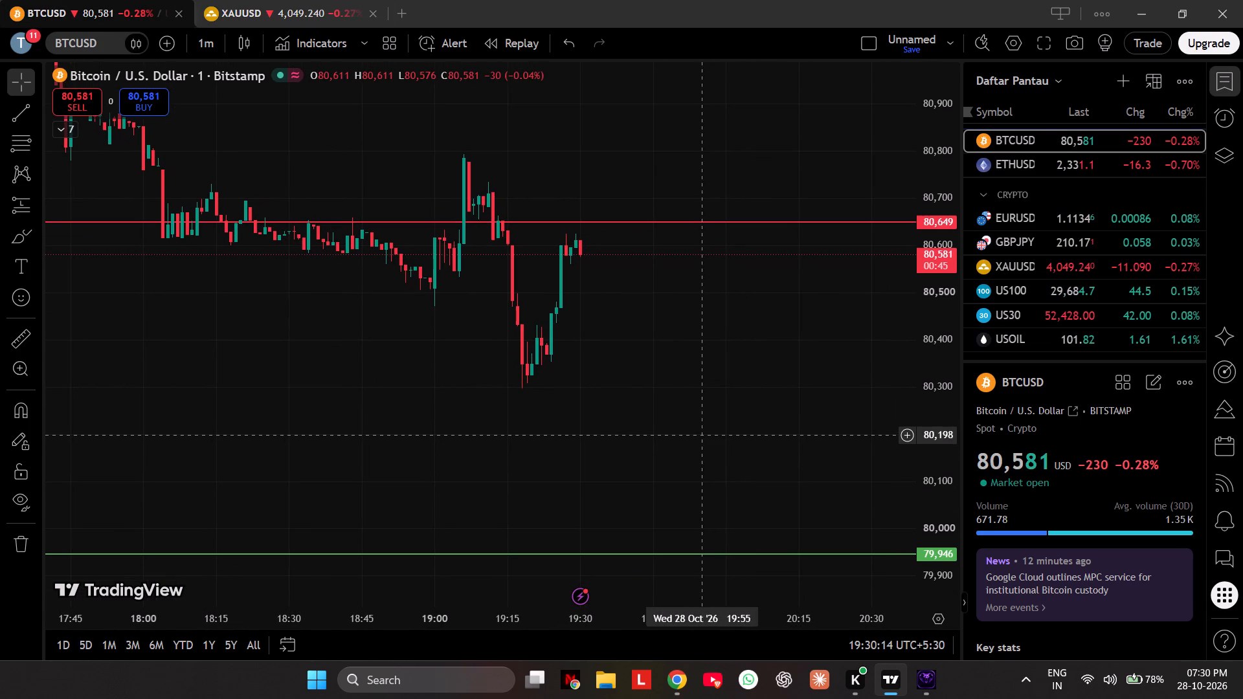
Switch to CobraTerminal and bring up the latest candles of the BTCUSD 5-minute chart.
left_click(926, 675)
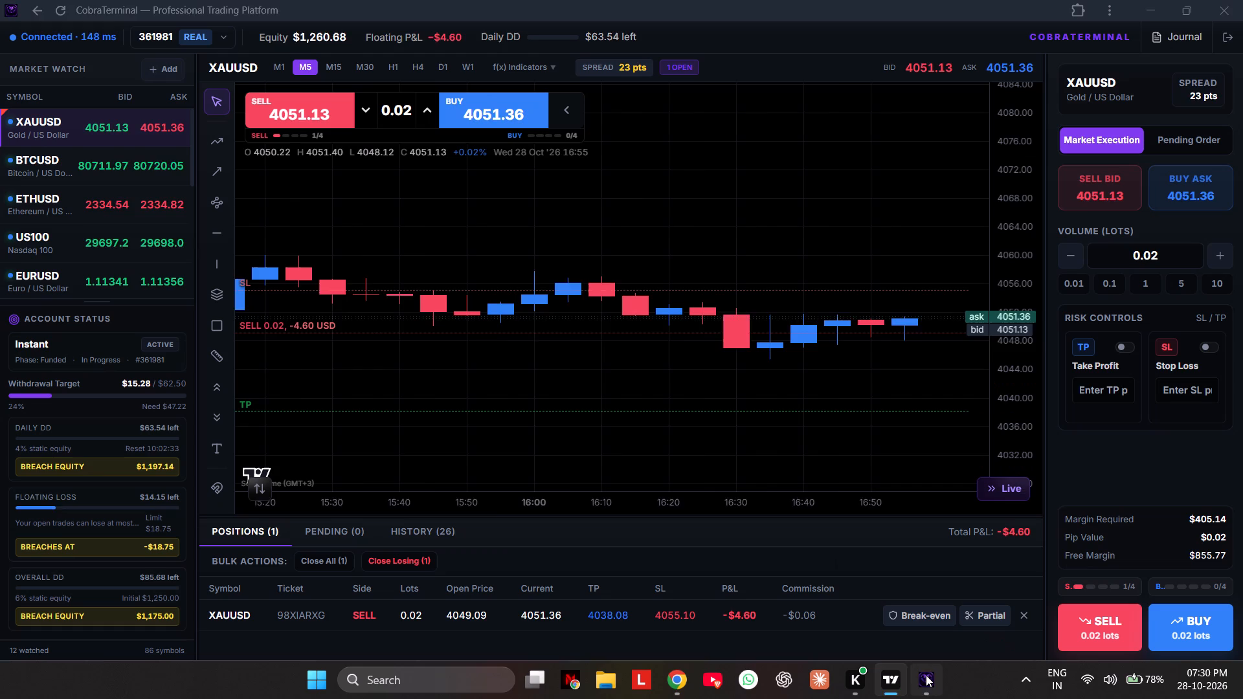
left_click(24, 162)
left_click_drag(776, 370, 738, 359)
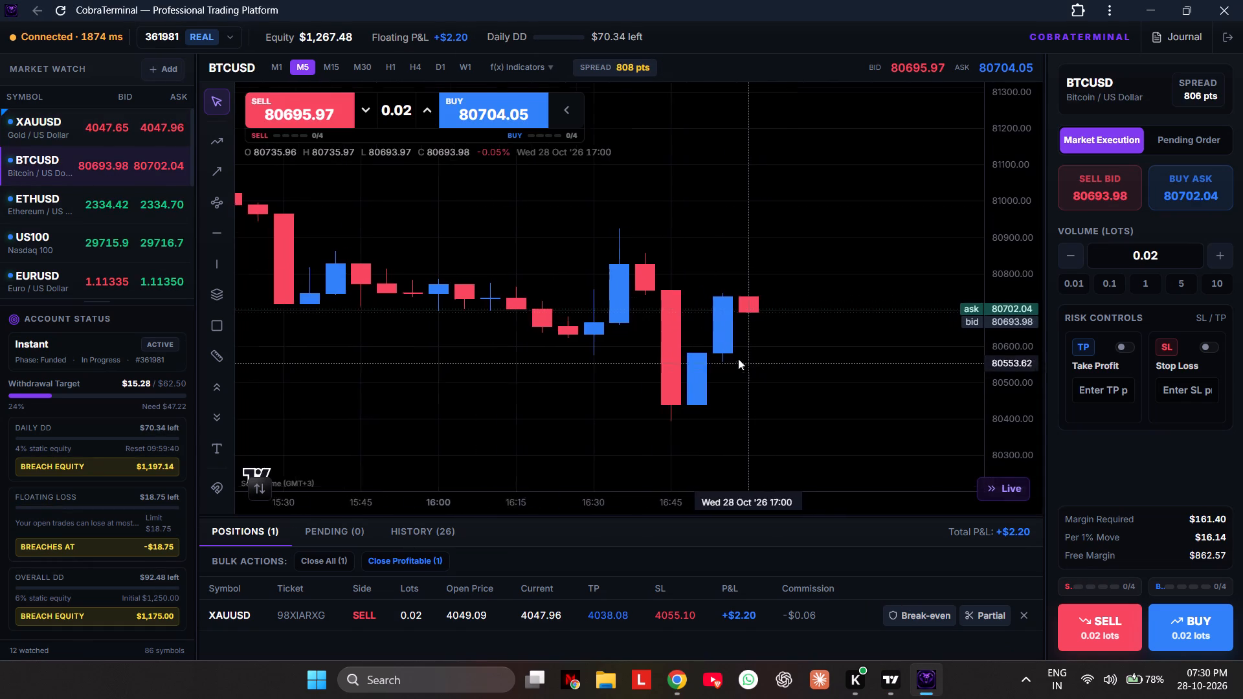
left_click_drag(738, 359, 652, 345)
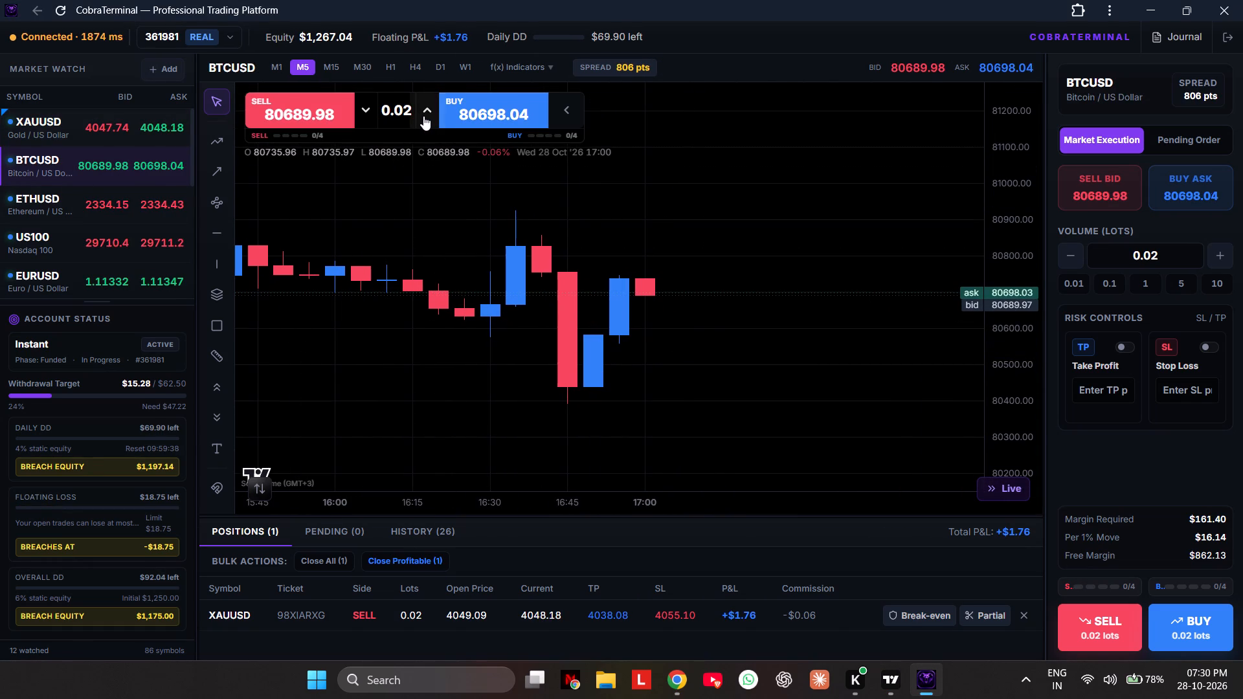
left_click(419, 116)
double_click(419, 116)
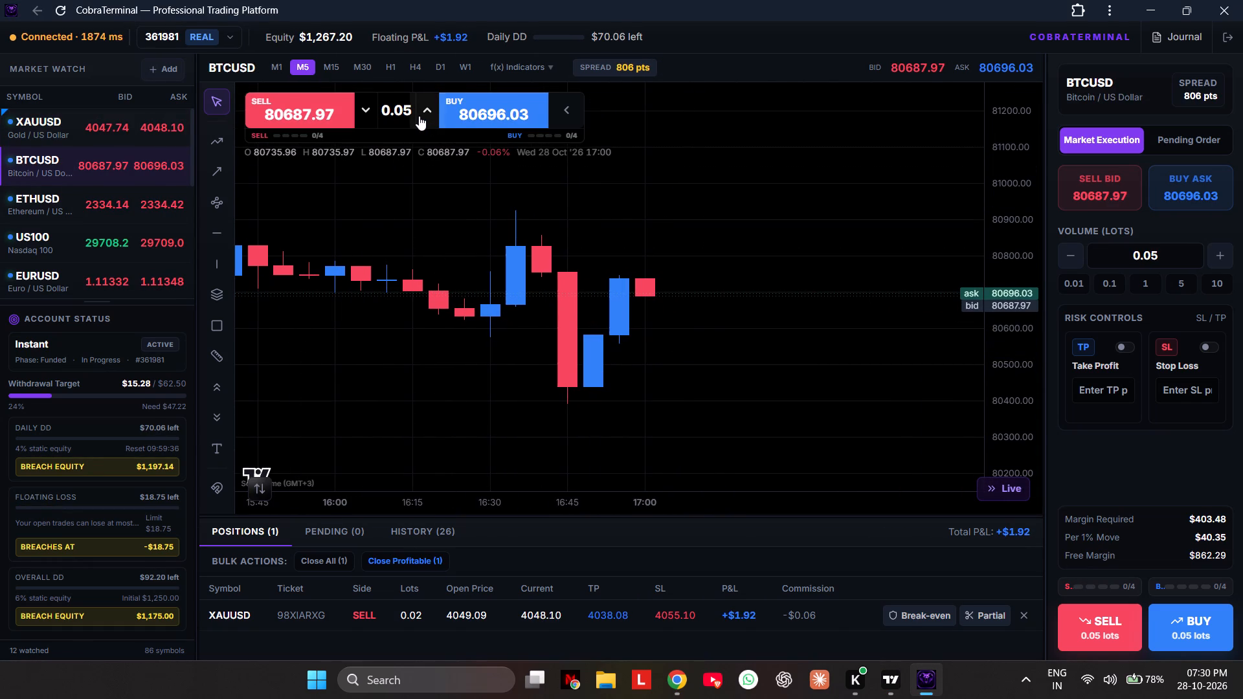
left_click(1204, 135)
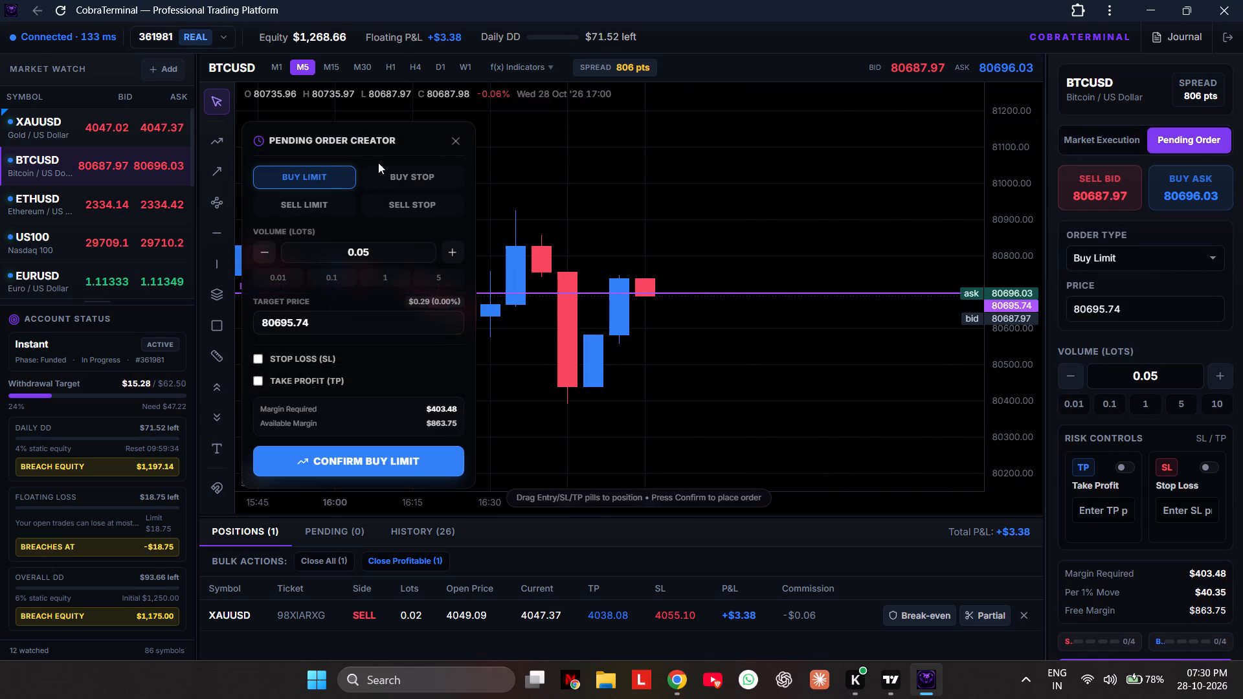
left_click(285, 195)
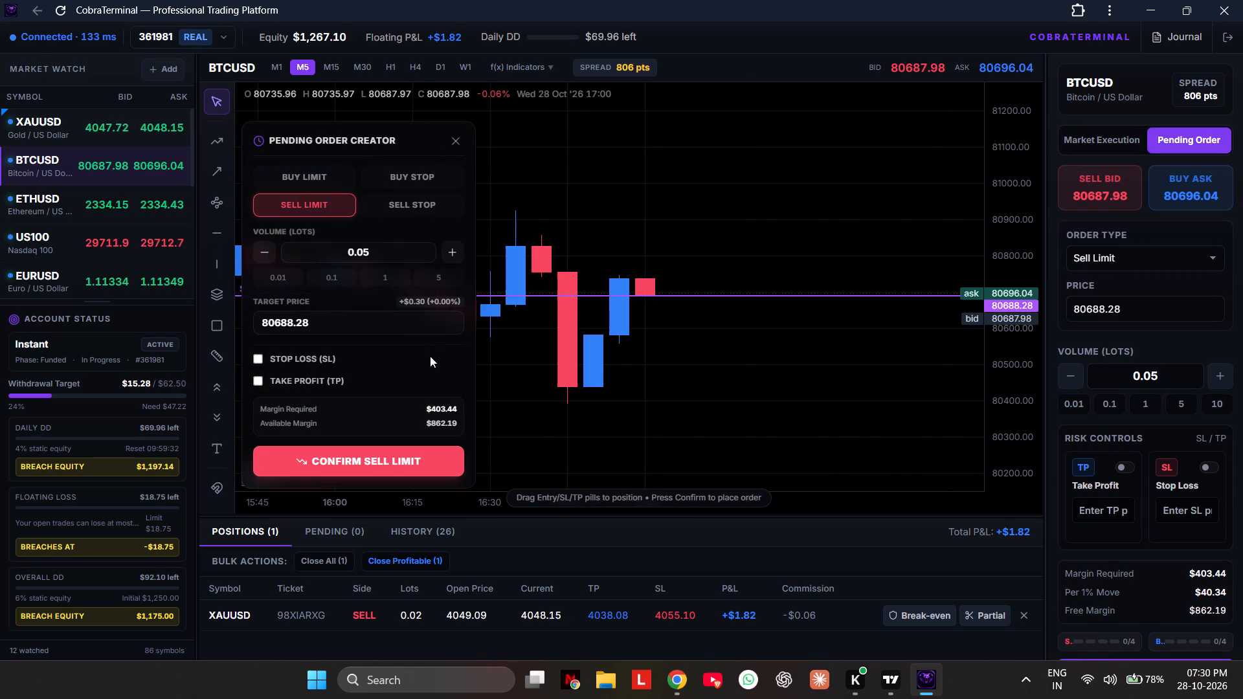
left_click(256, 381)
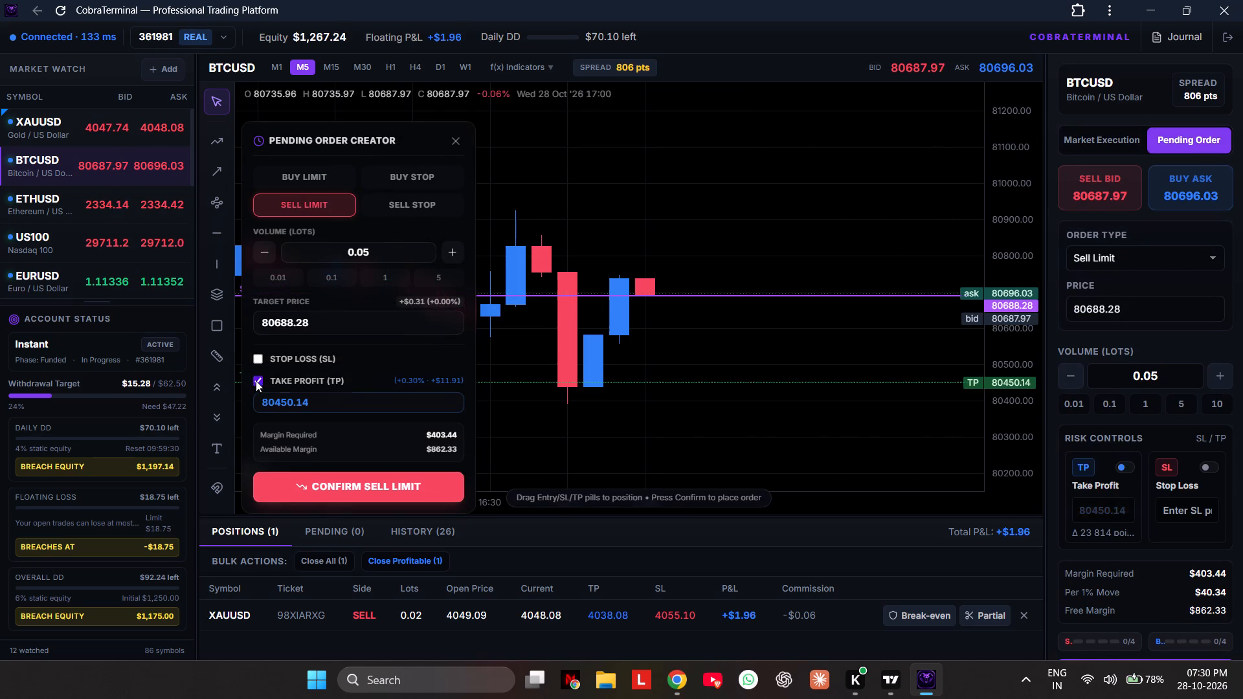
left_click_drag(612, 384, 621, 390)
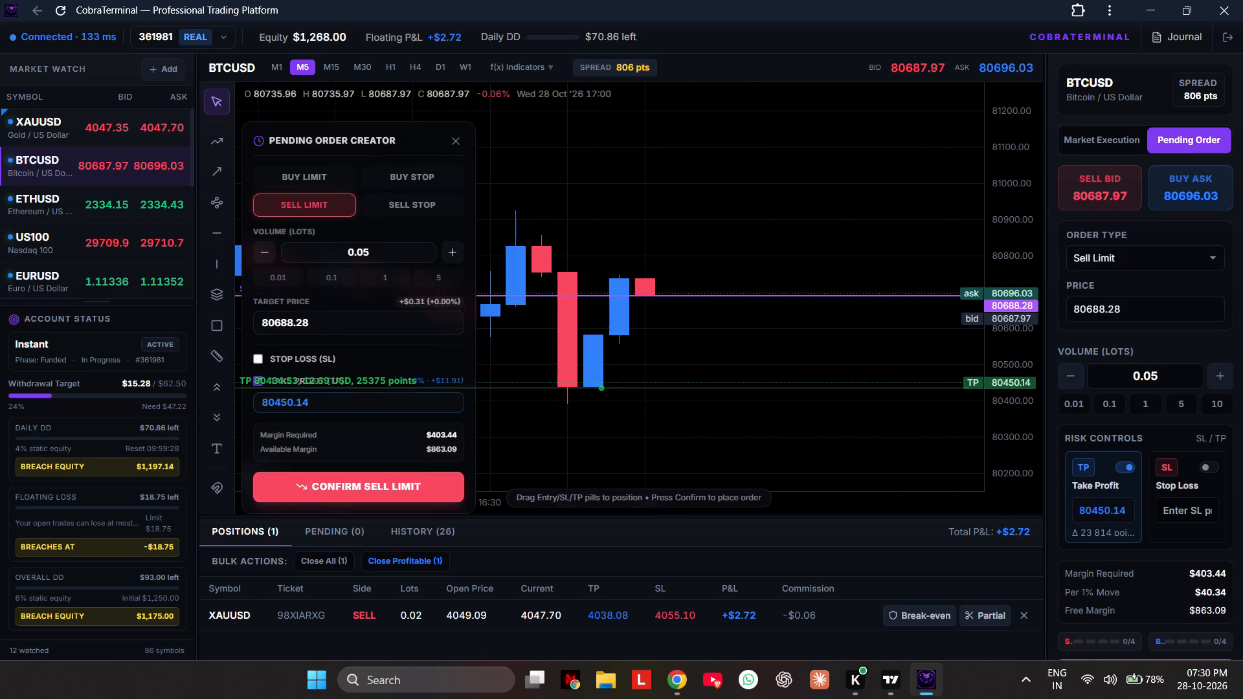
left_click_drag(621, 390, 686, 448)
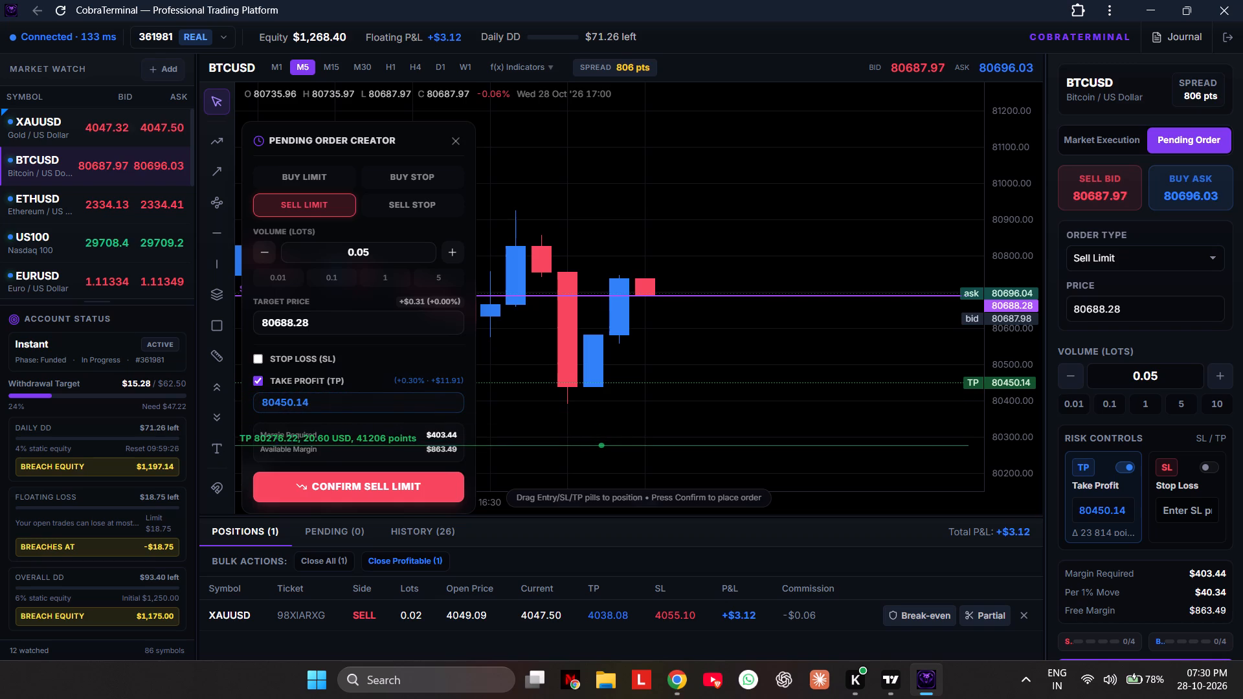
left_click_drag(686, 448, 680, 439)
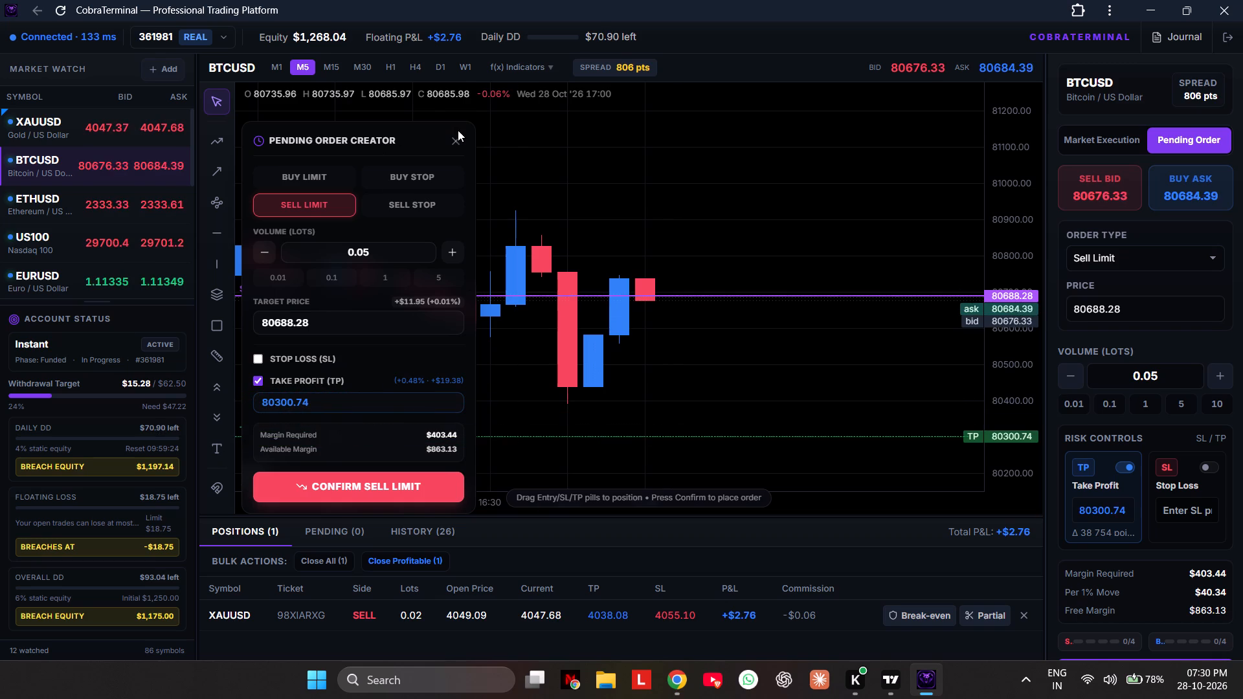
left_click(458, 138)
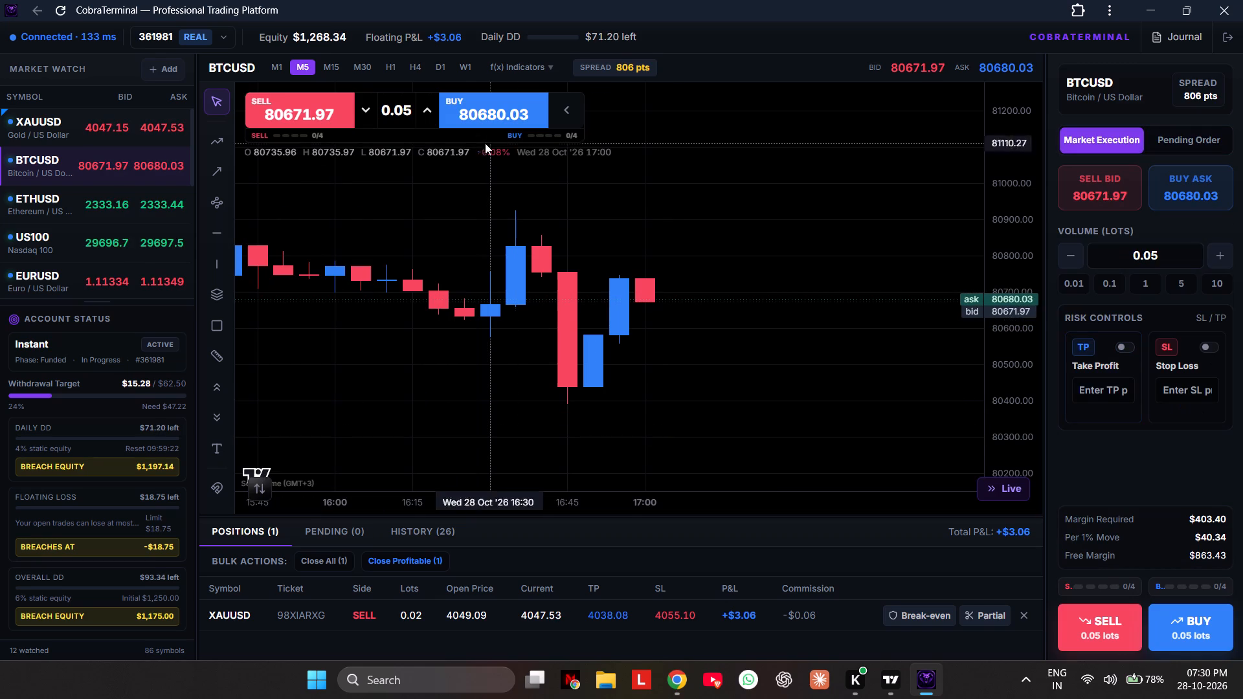
Set the order volume to 0.02 lots and sell BTCUSD at market.
left_click(359, 105)
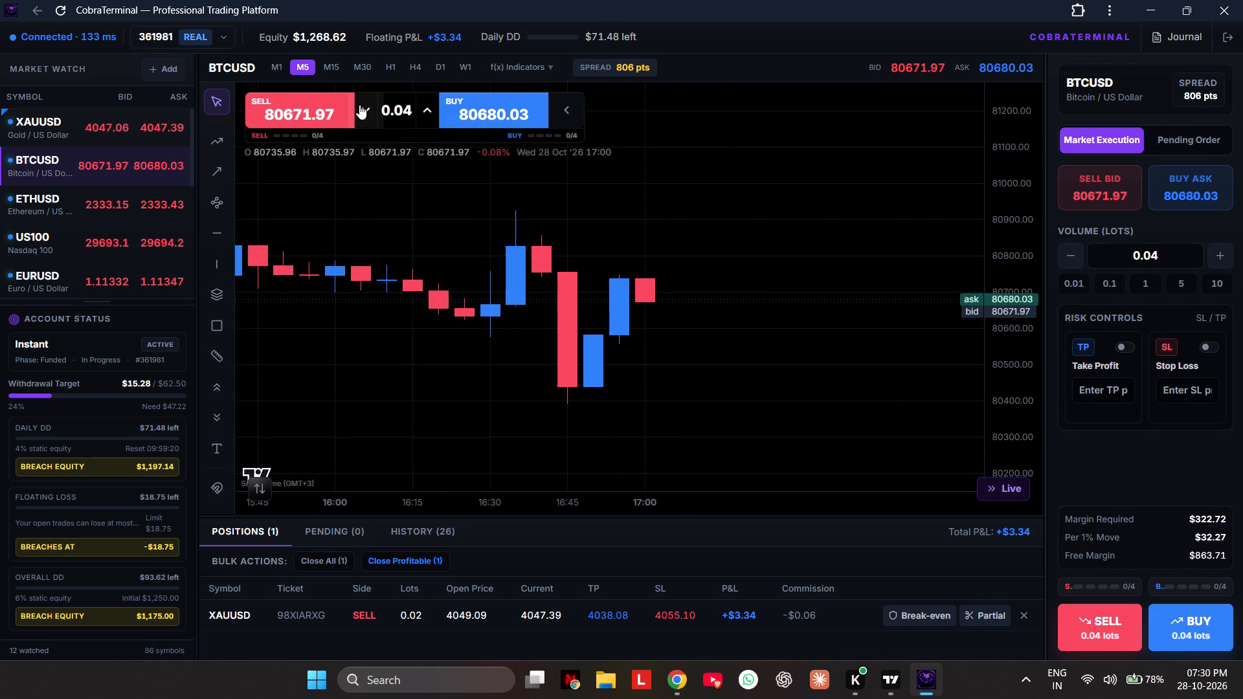
left_click(359, 105)
left_click(360, 105)
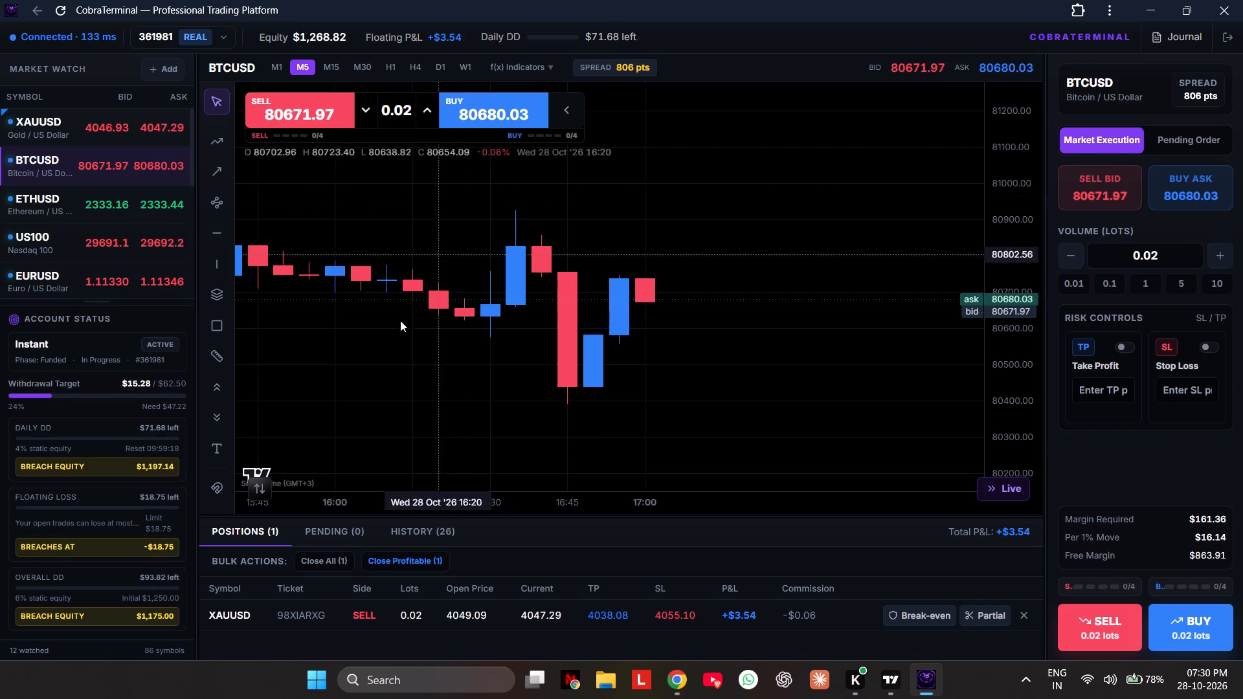
left_click(314, 113)
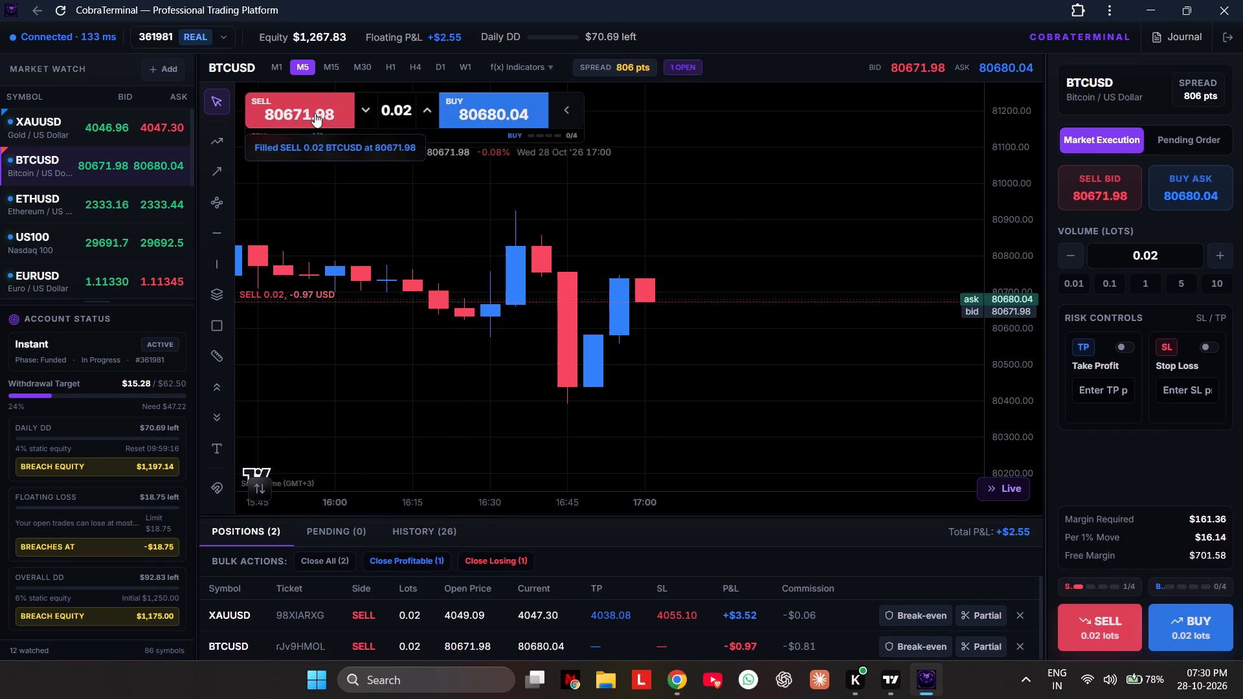
Add a take-profit to the open BTCUSD short and place it at about 80,303.64.
left_click(684, 296)
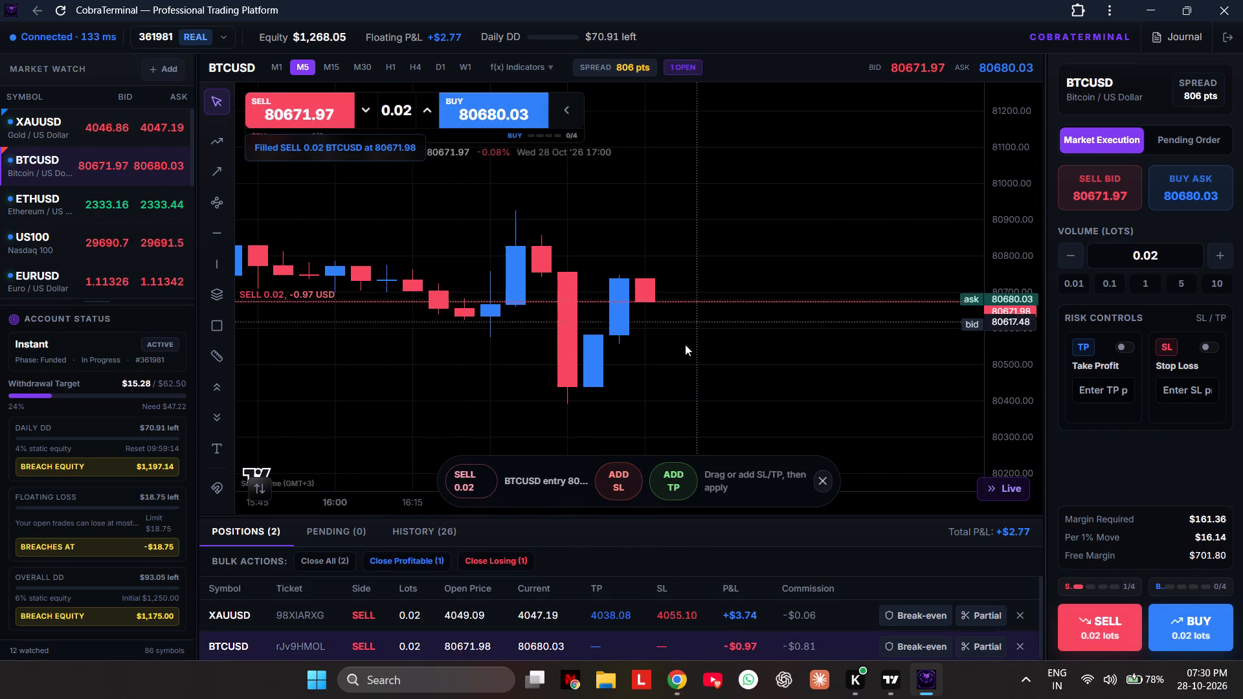
left_click(682, 488)
left_click_drag(715, 388, 747, 434)
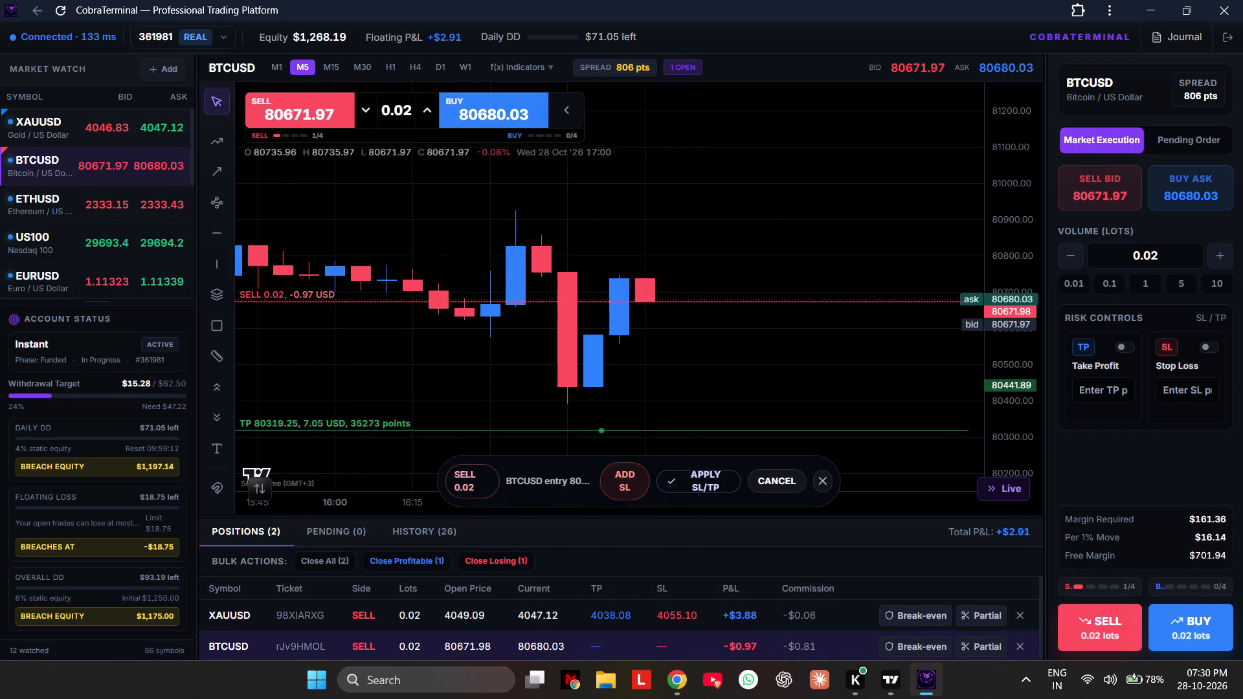
left_click_drag(747, 434, 751, 438)
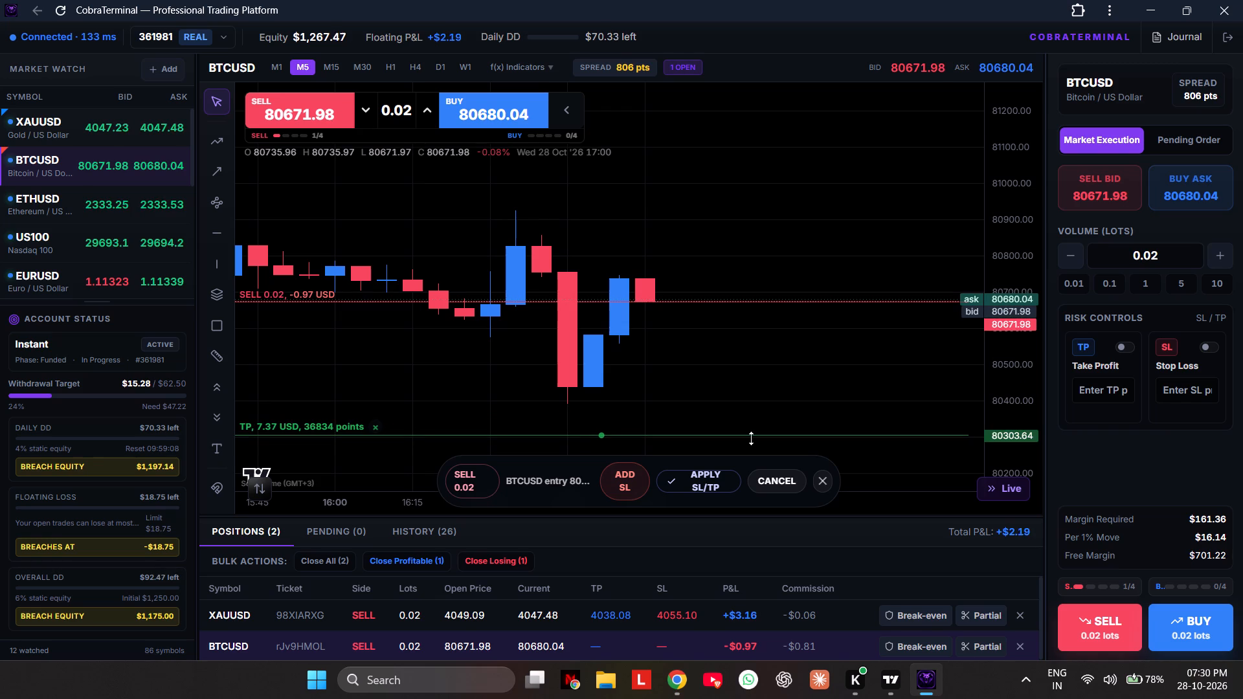
Add a stop-loss to the BTCUSD short at about 80,882.50 and apply the stop-loss and take-profit.
left_click(621, 480)
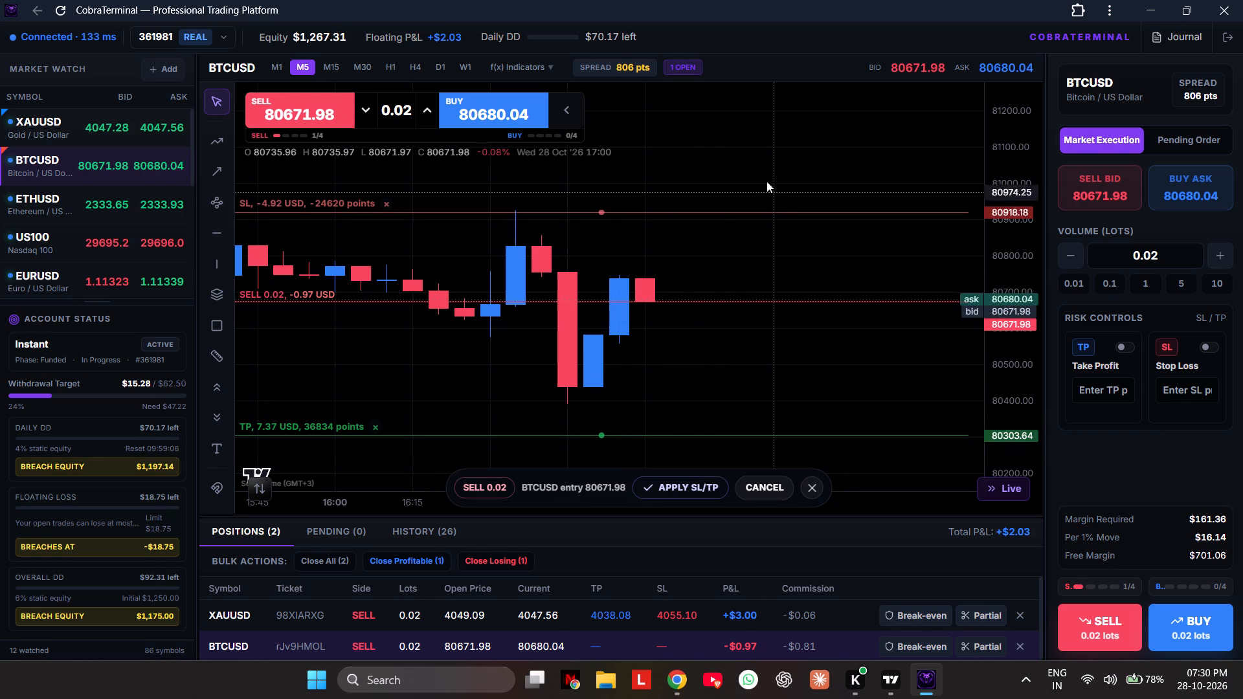
left_click_drag(789, 212, 801, 221)
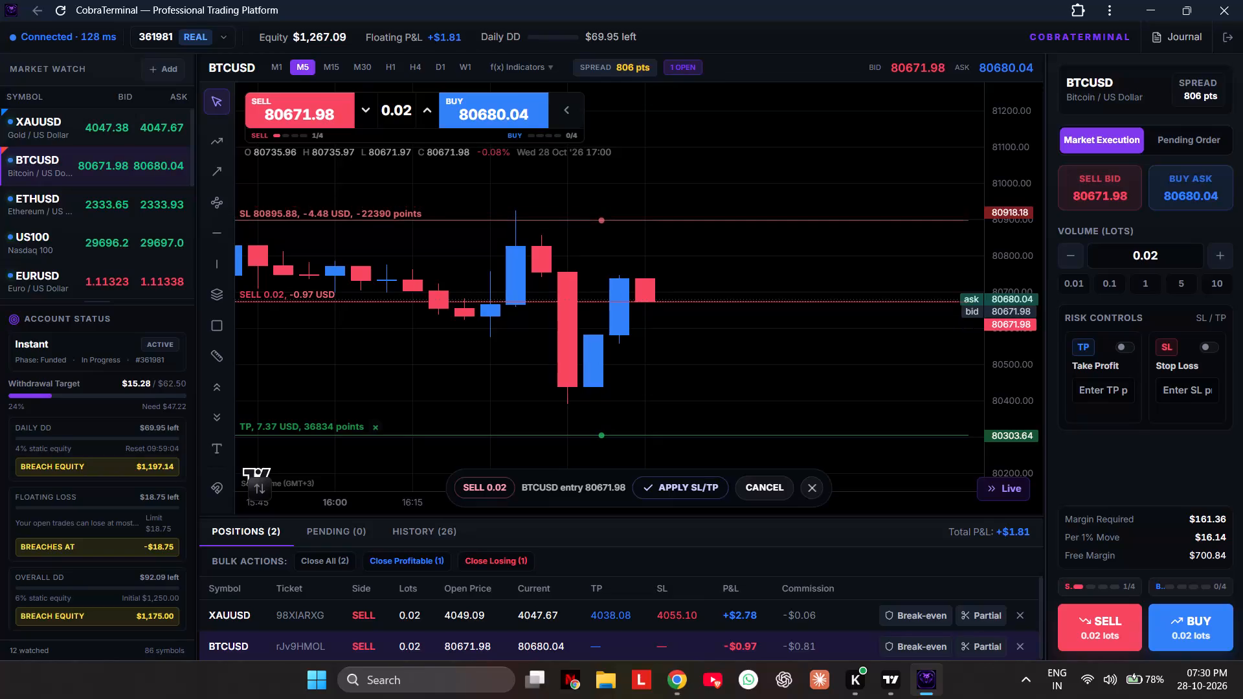
left_click_drag(801, 221, 796, 211)
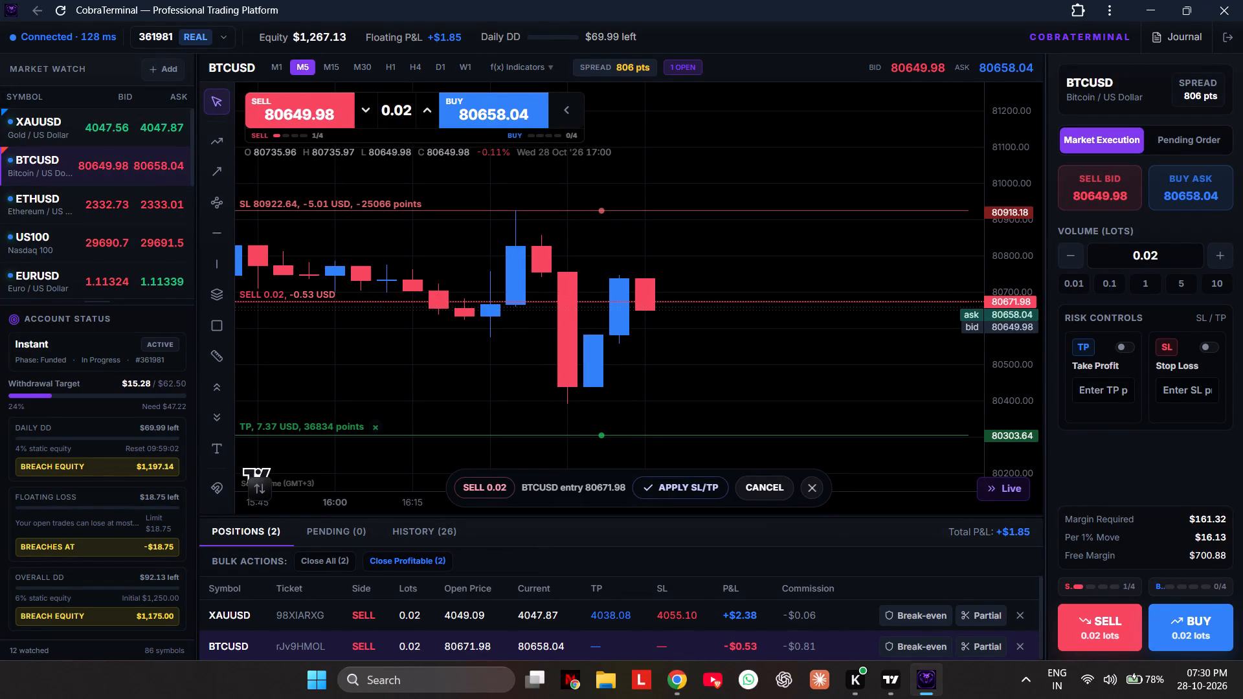
left_click_drag(796, 211, 797, 211)
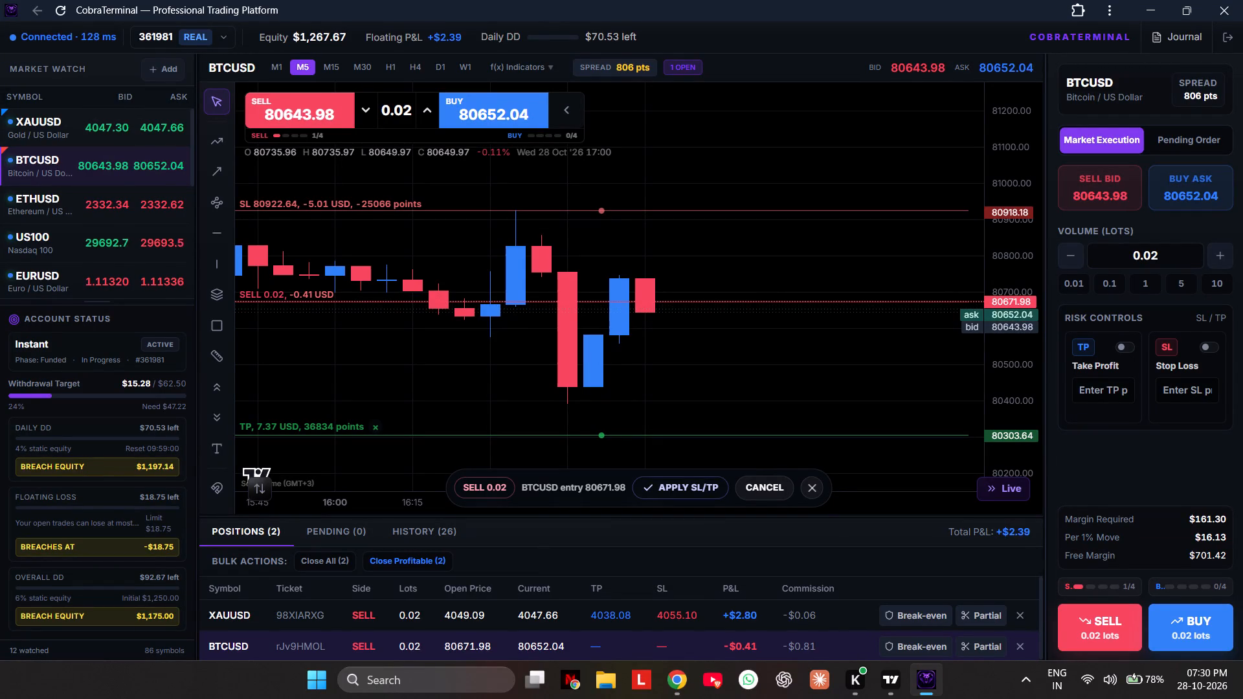
left_click_drag(797, 211, 807, 223)
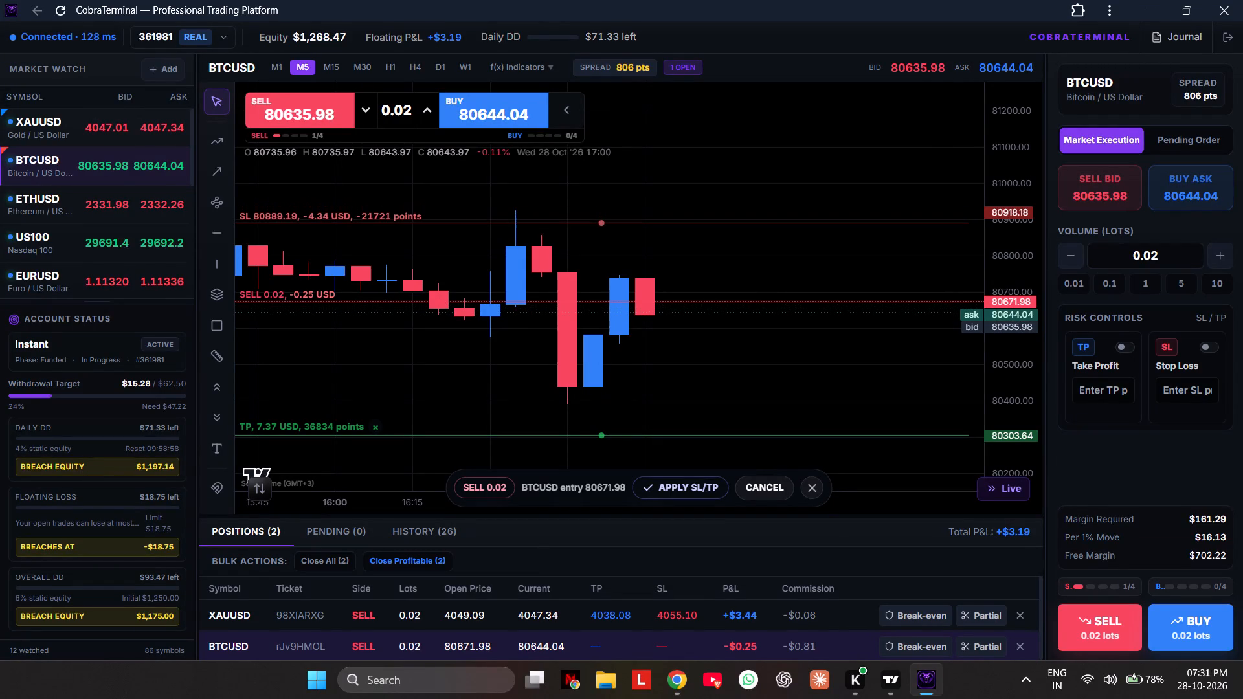
left_click_drag(807, 223, 810, 225)
left_click(706, 483)
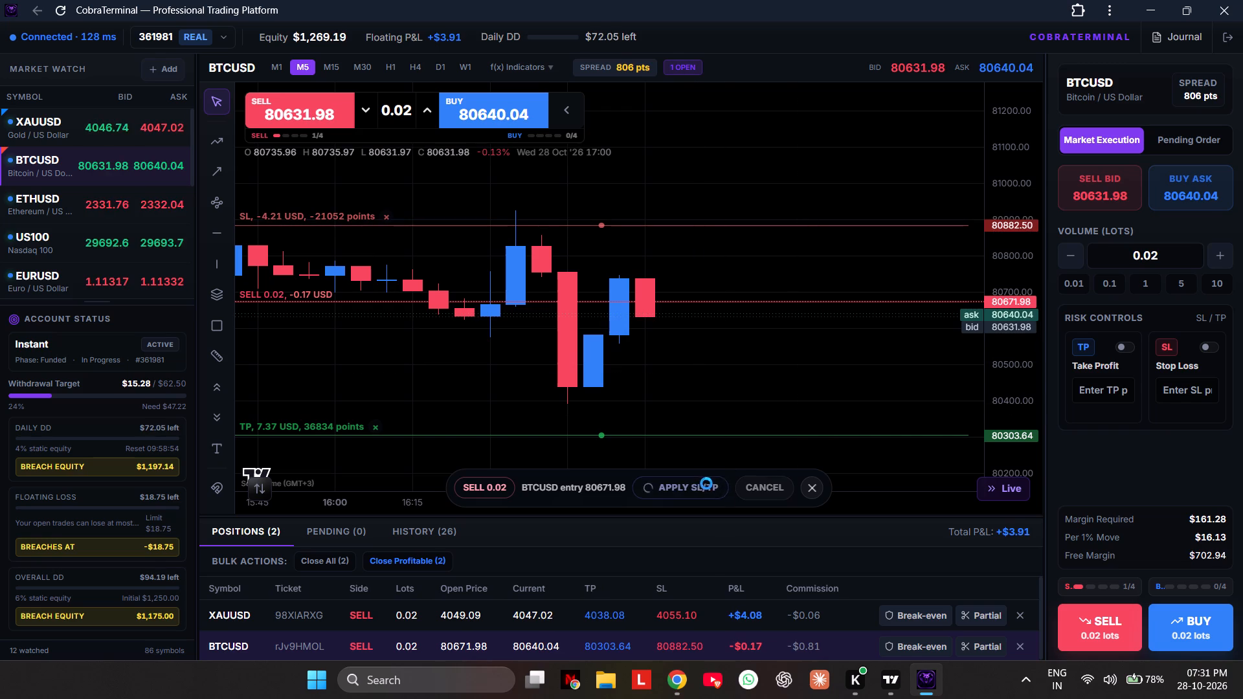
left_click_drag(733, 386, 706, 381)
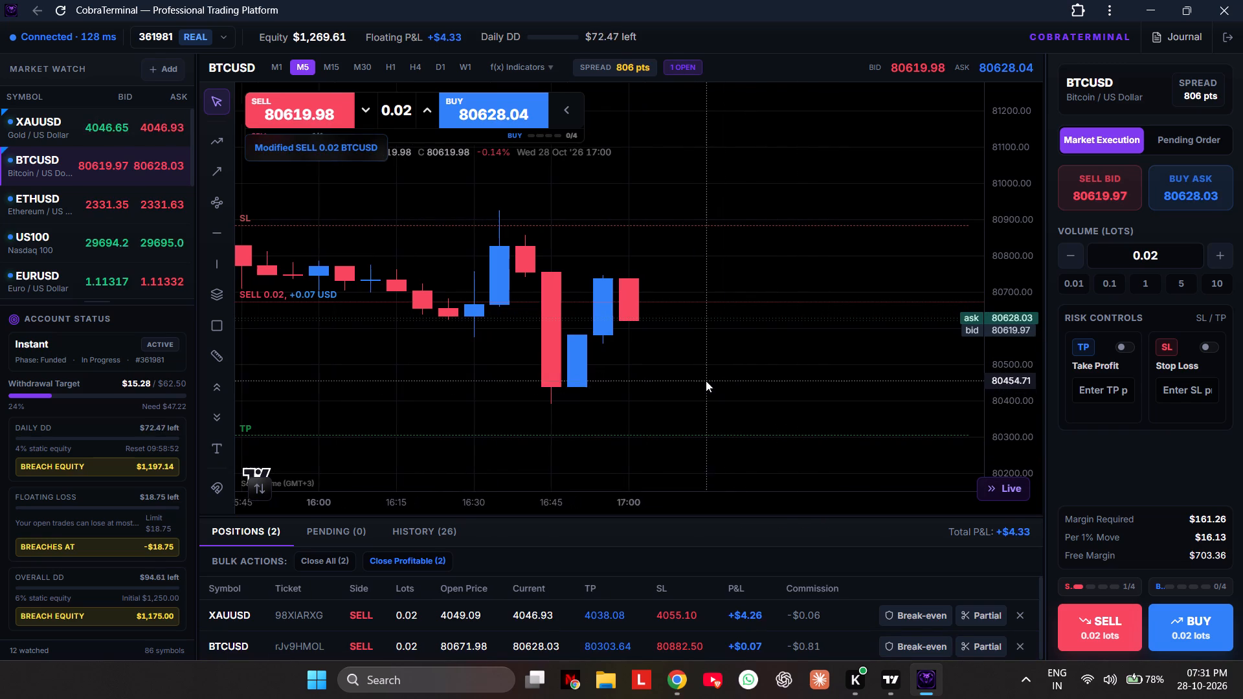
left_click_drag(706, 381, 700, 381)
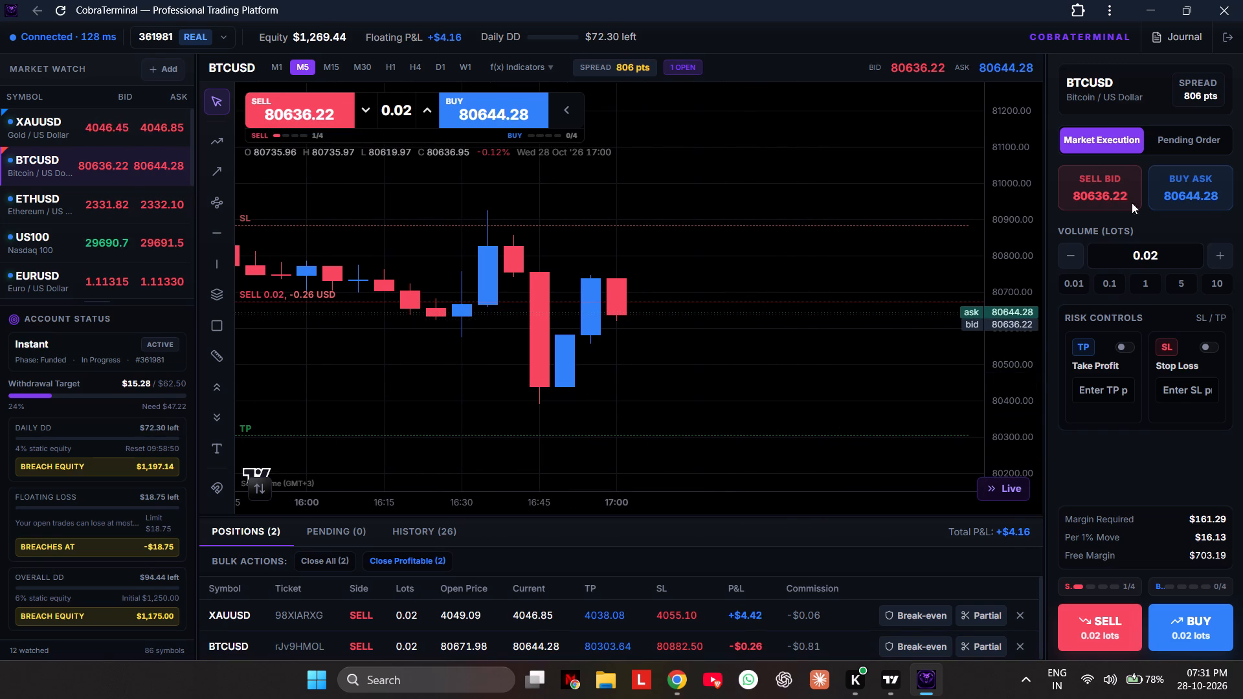
Switch to TradingView and place a short position drawing at the latest BTCUSD 1-minute candle, with its entry at about 80,512.
left_click(1145, 10)
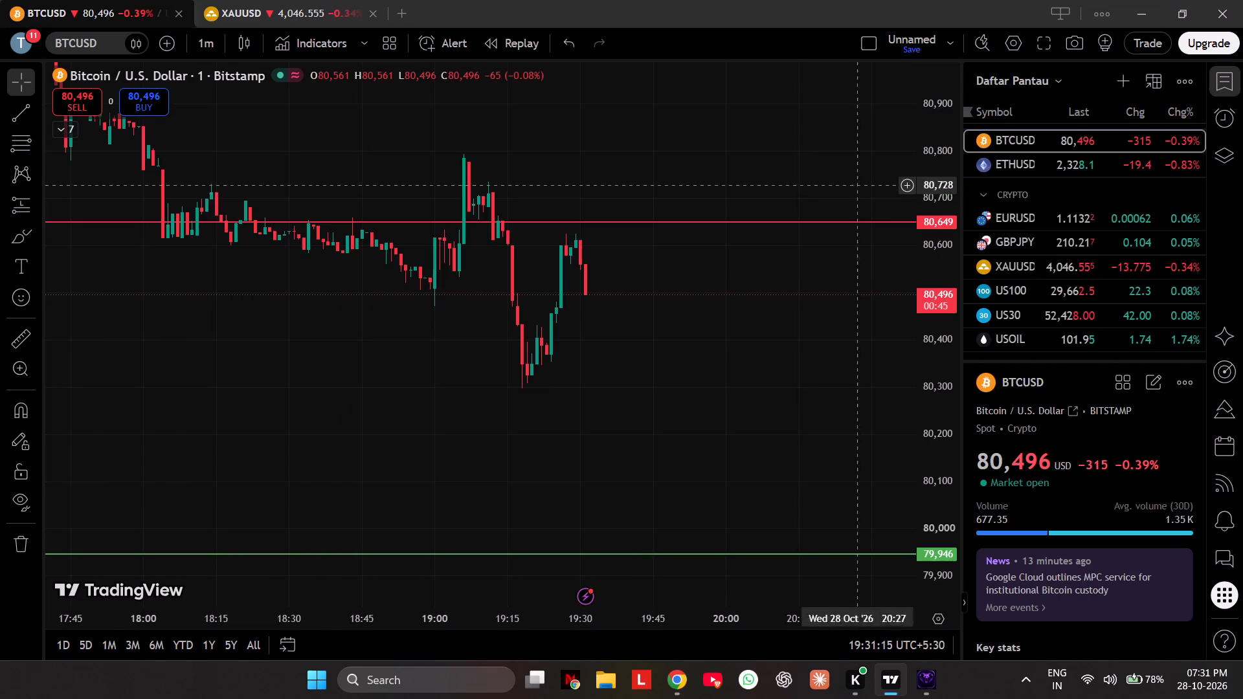
left_click(37, 212)
left_click(91, 250)
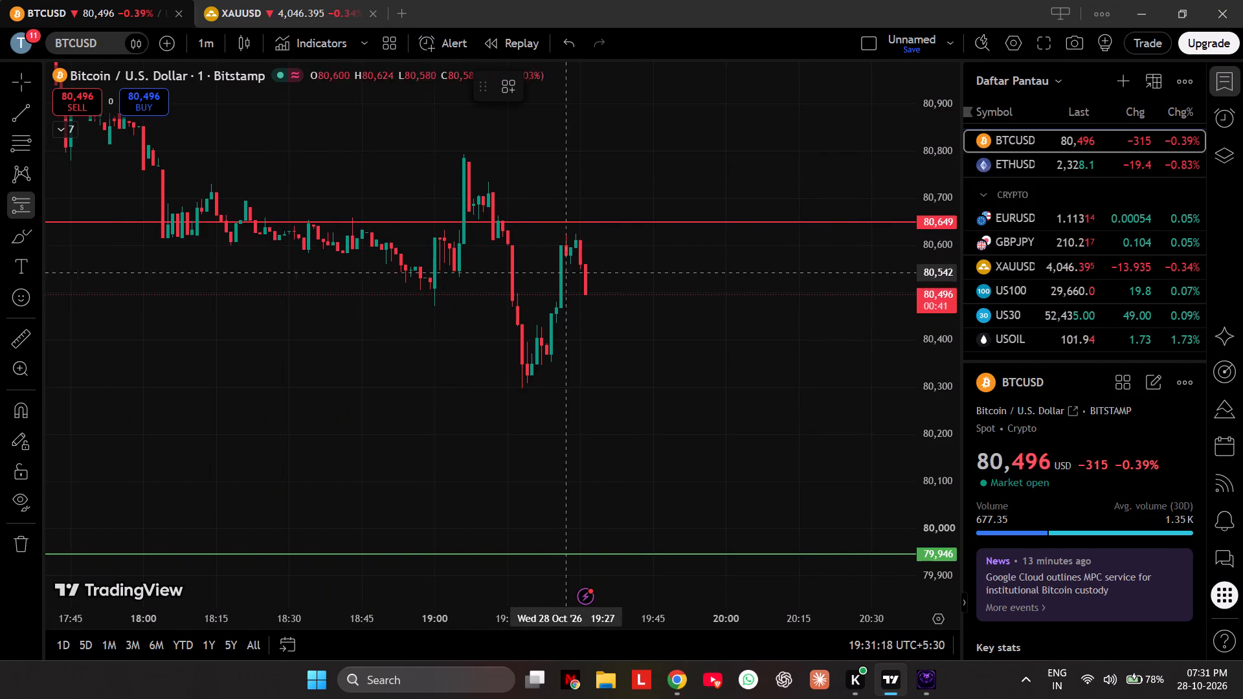
left_click(588, 287)
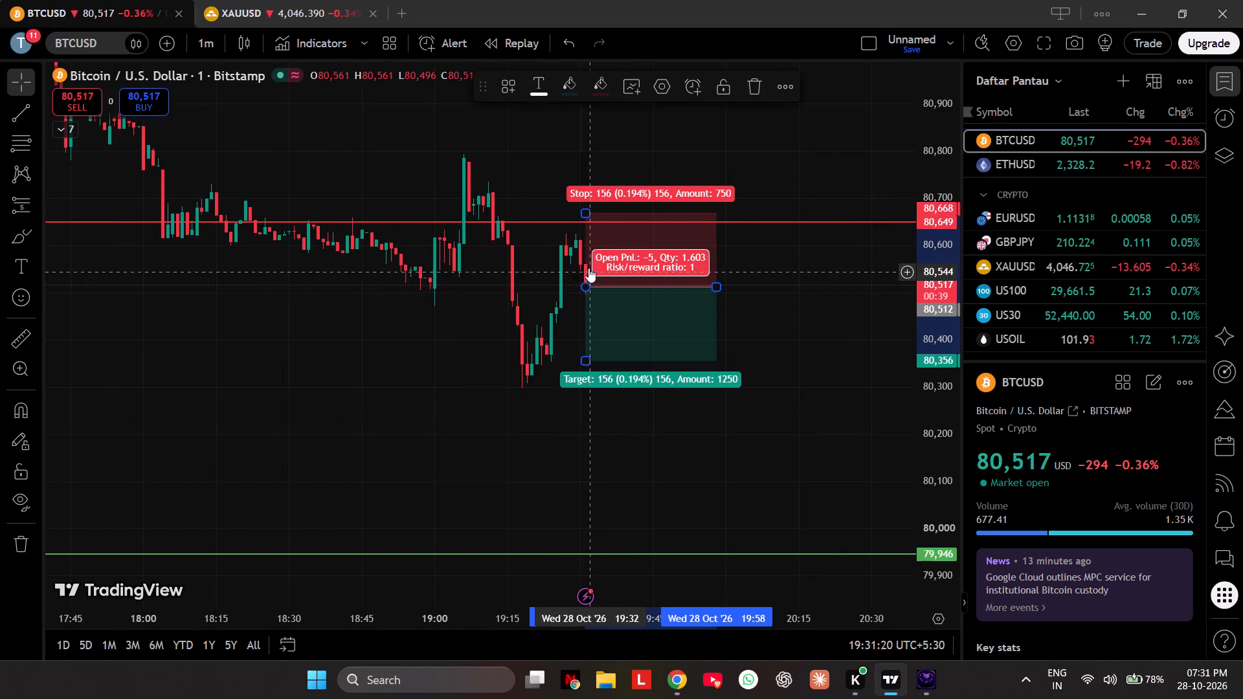
Adjust the BTCUSD short position drawing to a stop at about 80,602 and a target at about 80,206, and deselect it.
left_click_drag(585, 213, 607, 244)
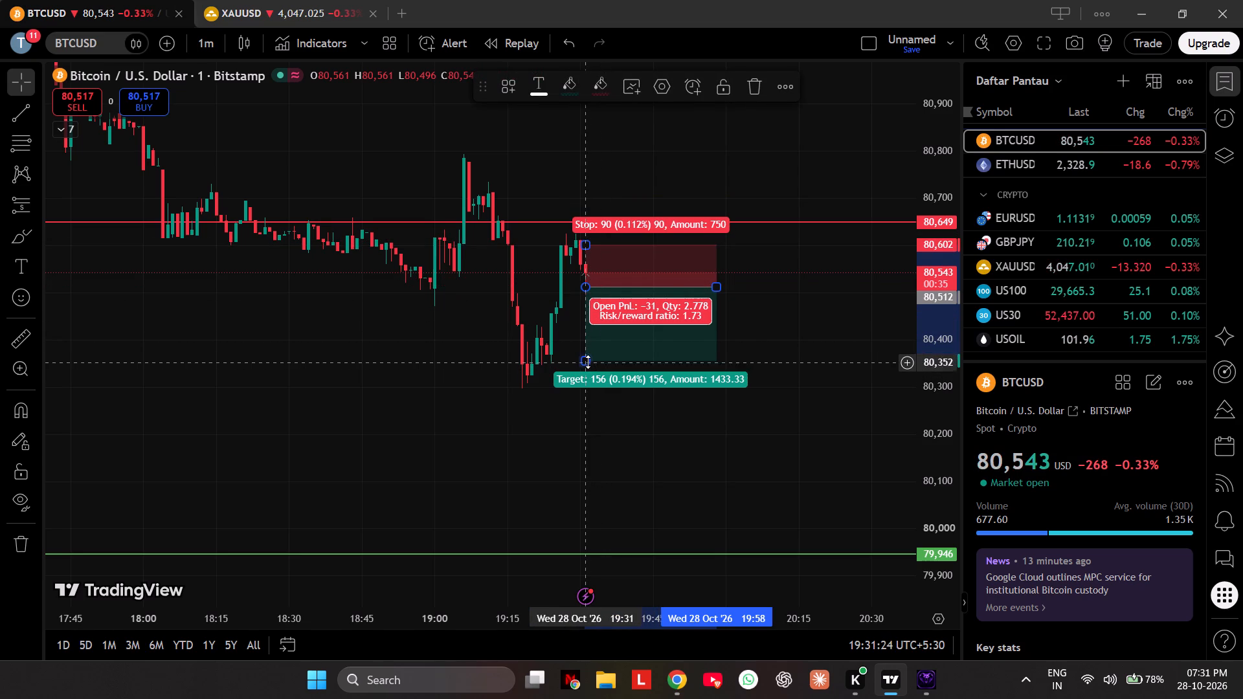
left_click_drag(585, 361, 609, 431)
left_click(768, 322)
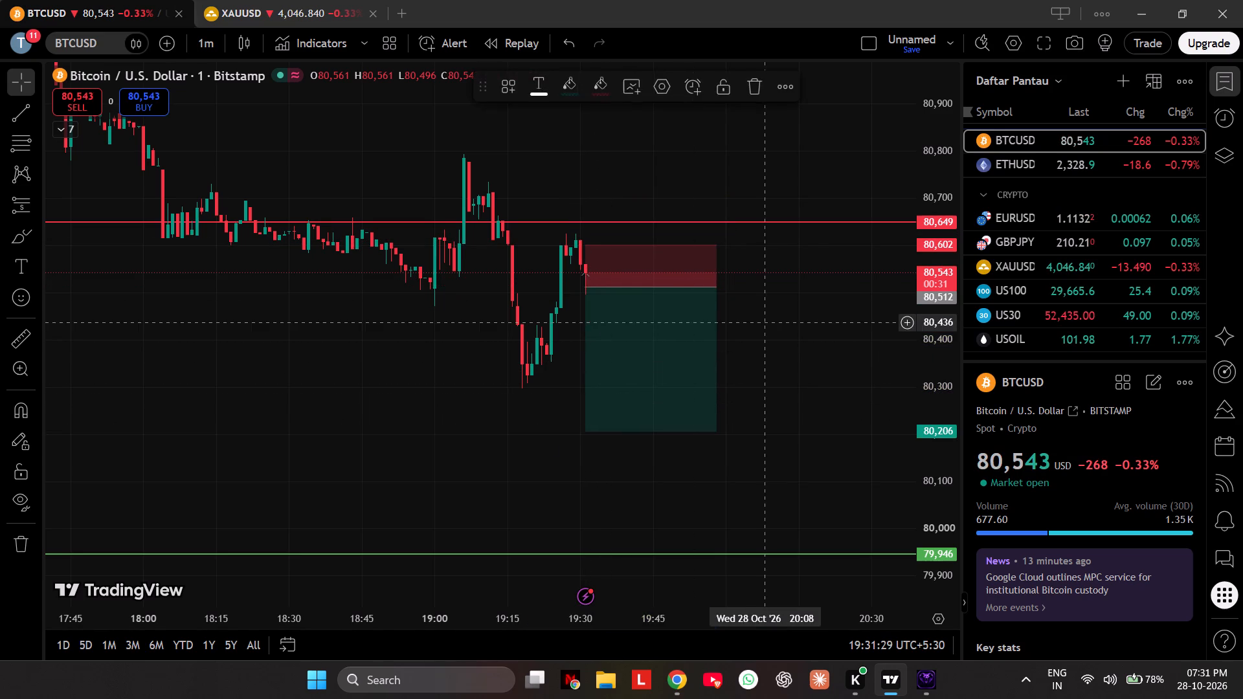
Look over the BTCUSD short setup, check the XAUUSD 5-minute chart, and return to the BTCUSD chart.
left_click_drag(833, 486, 743, 445)
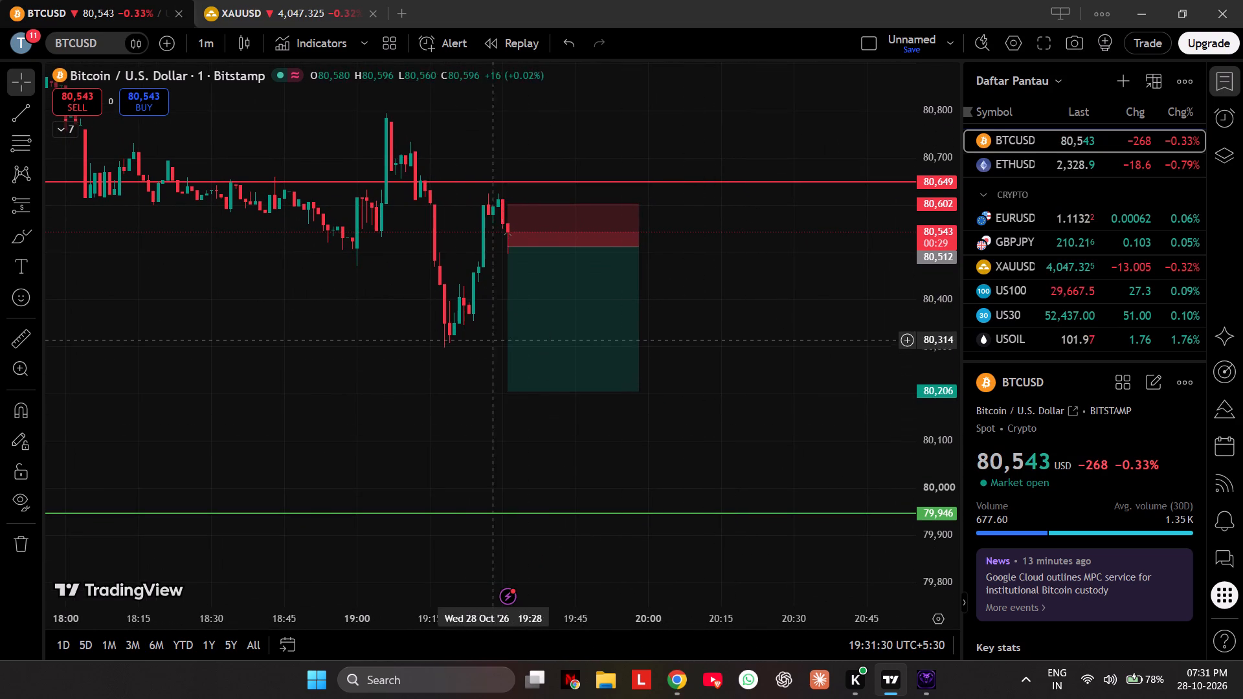
left_click_drag(459, 413, 436, 414)
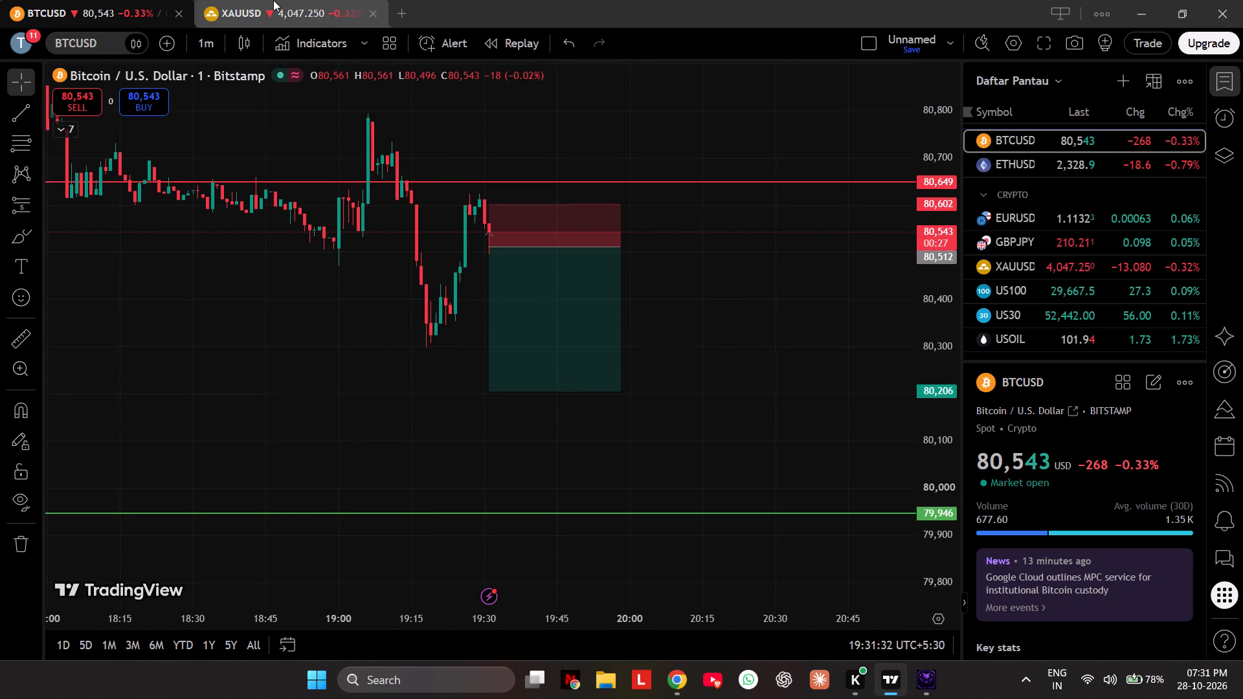
left_click(273, 0)
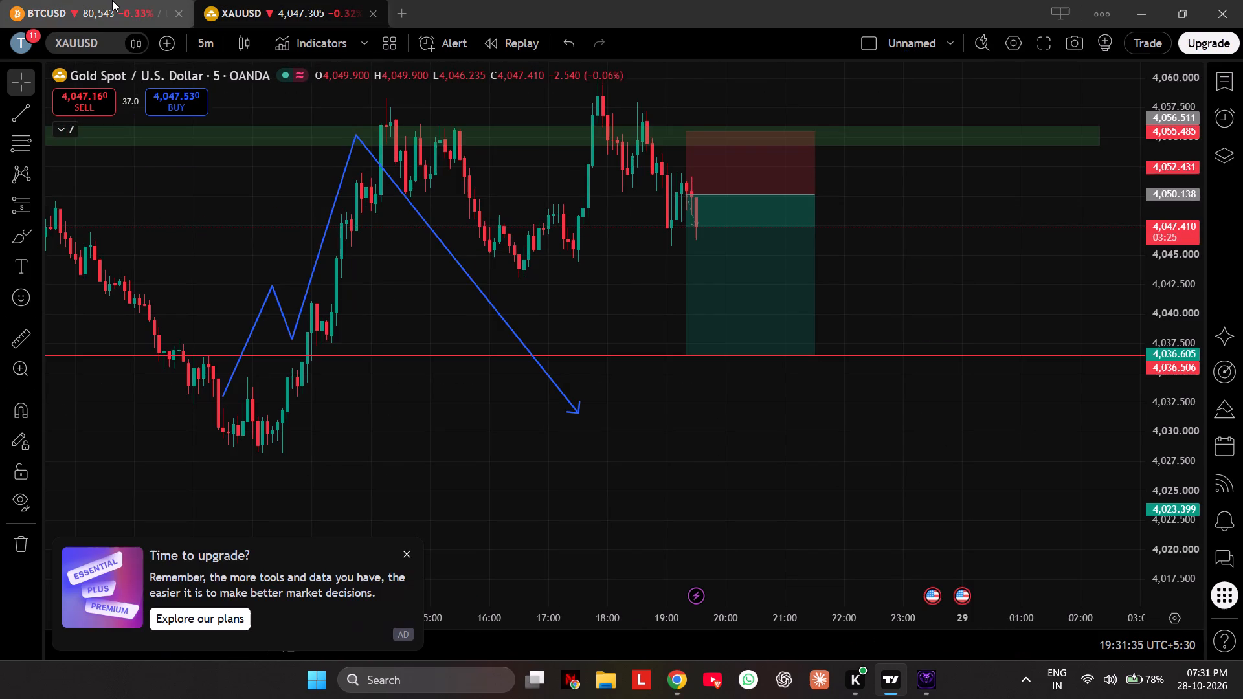
left_click(112, 0)
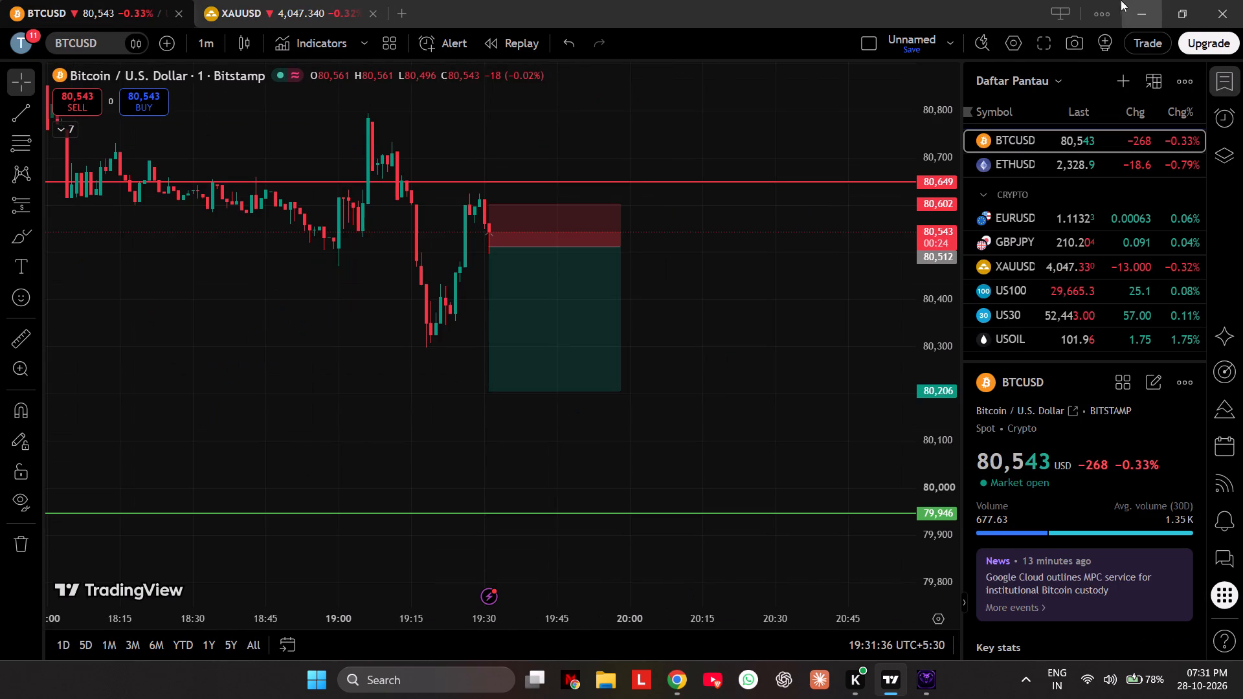